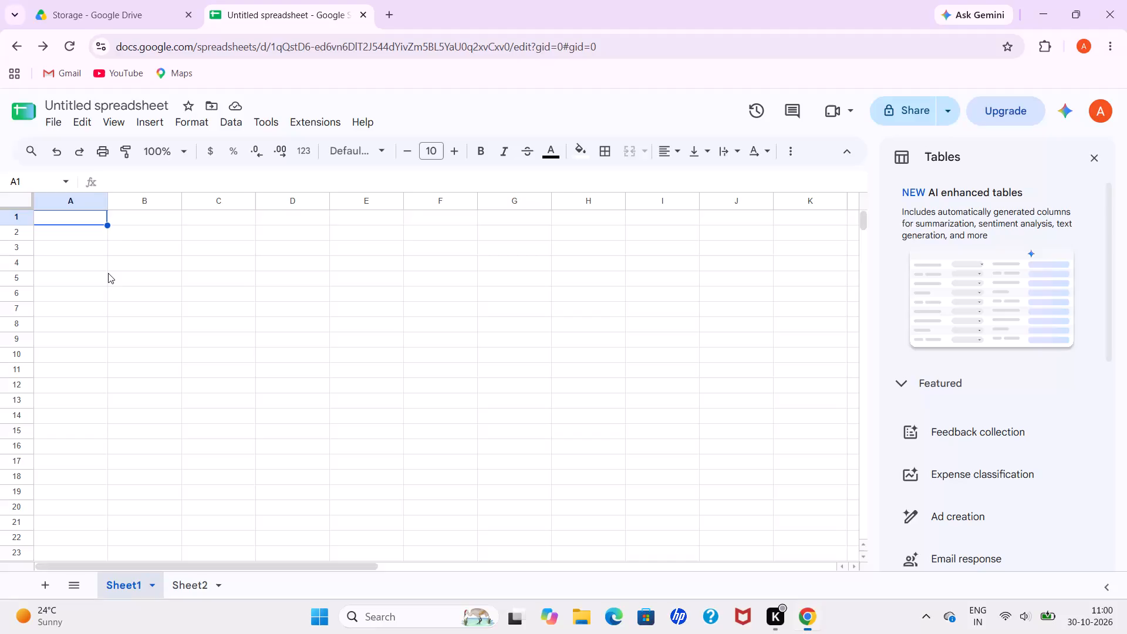
# Open a new browser tab and enter "lpu" as the Google search query.
pyautogui.click(391, 11)
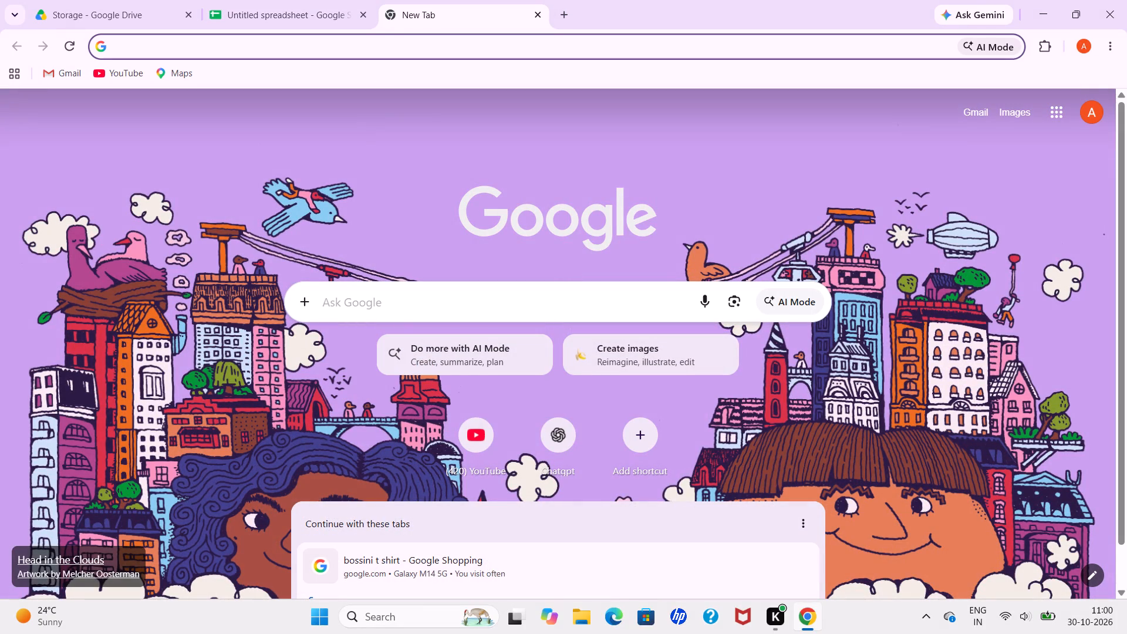
pyautogui.click(389, 294)
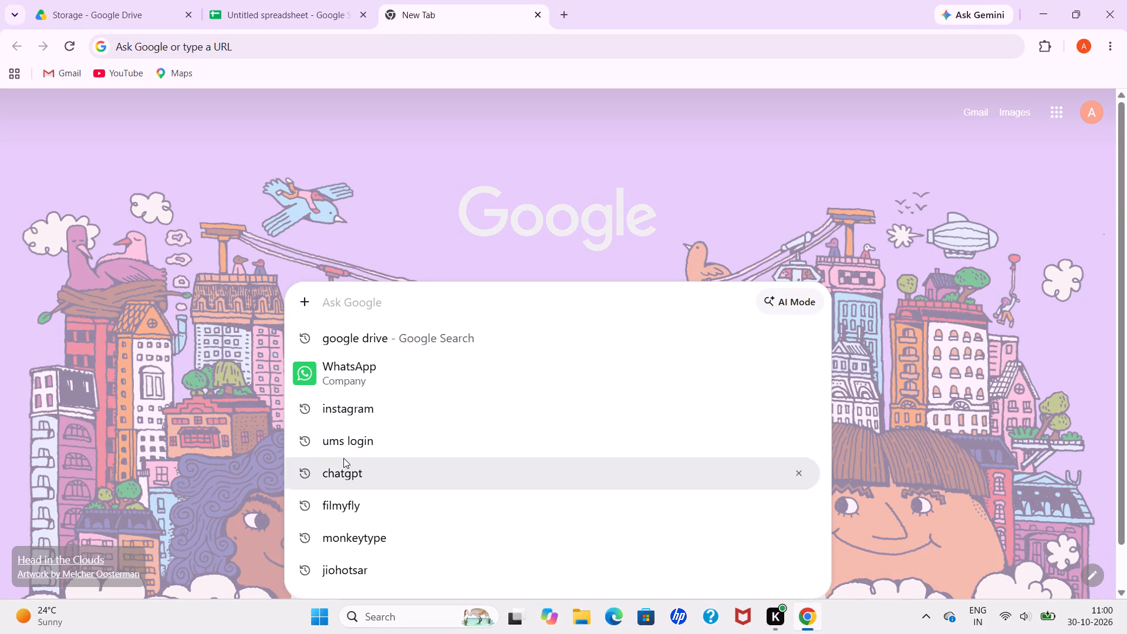
pyautogui.write('lpu')
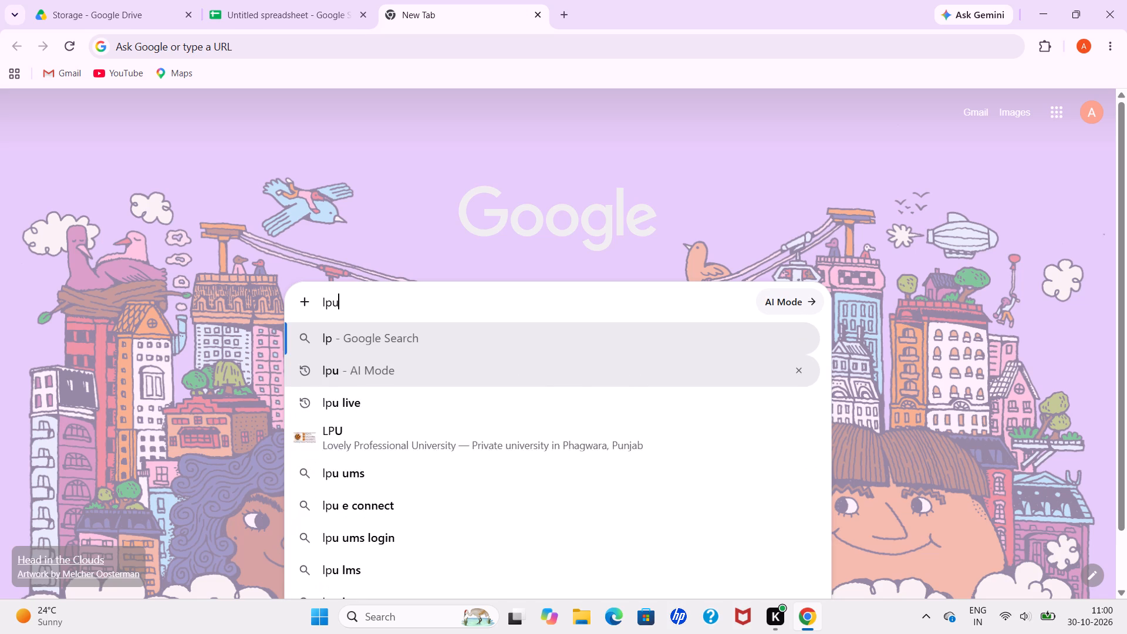
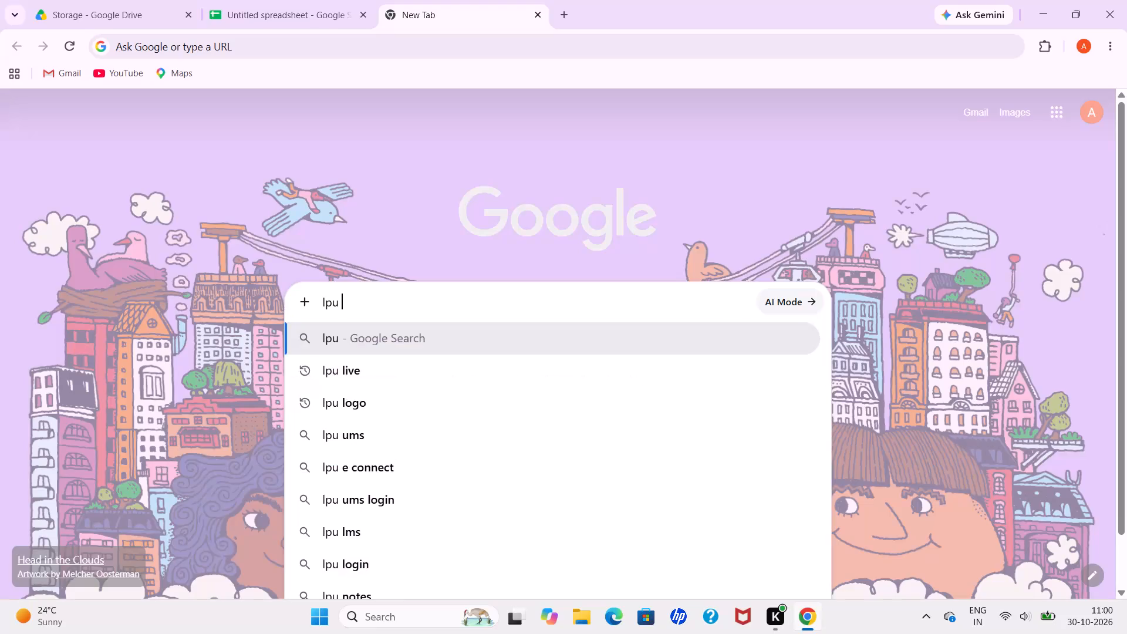
# Search Google for the suggested query "lpu live" and open the LPU Live - Real-time Chat Application site.
pyautogui.click(390, 366)
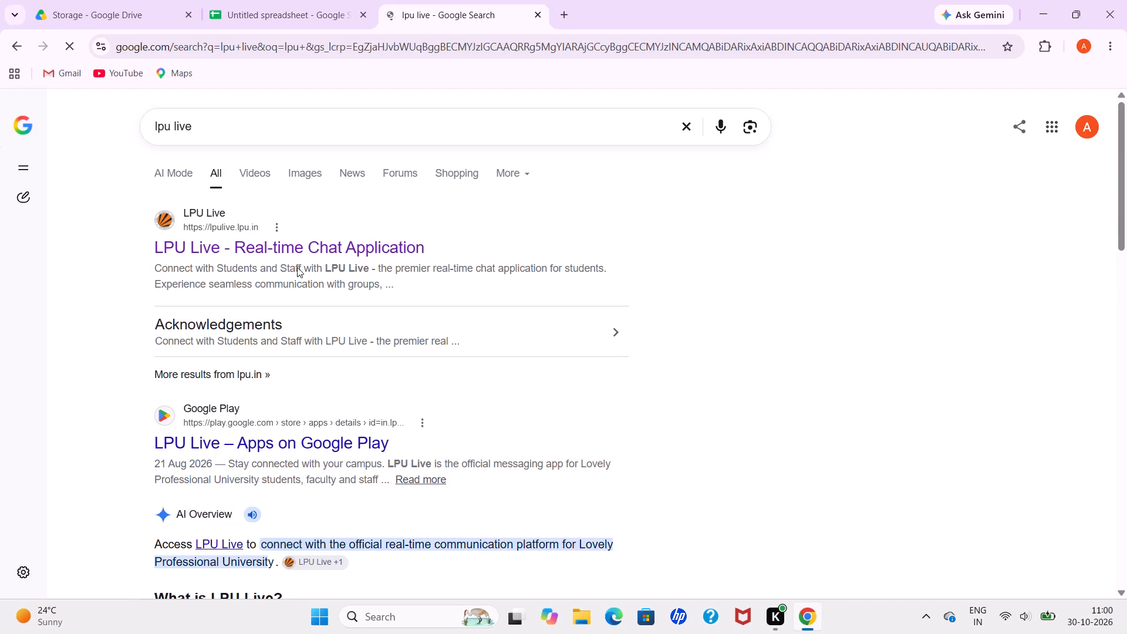
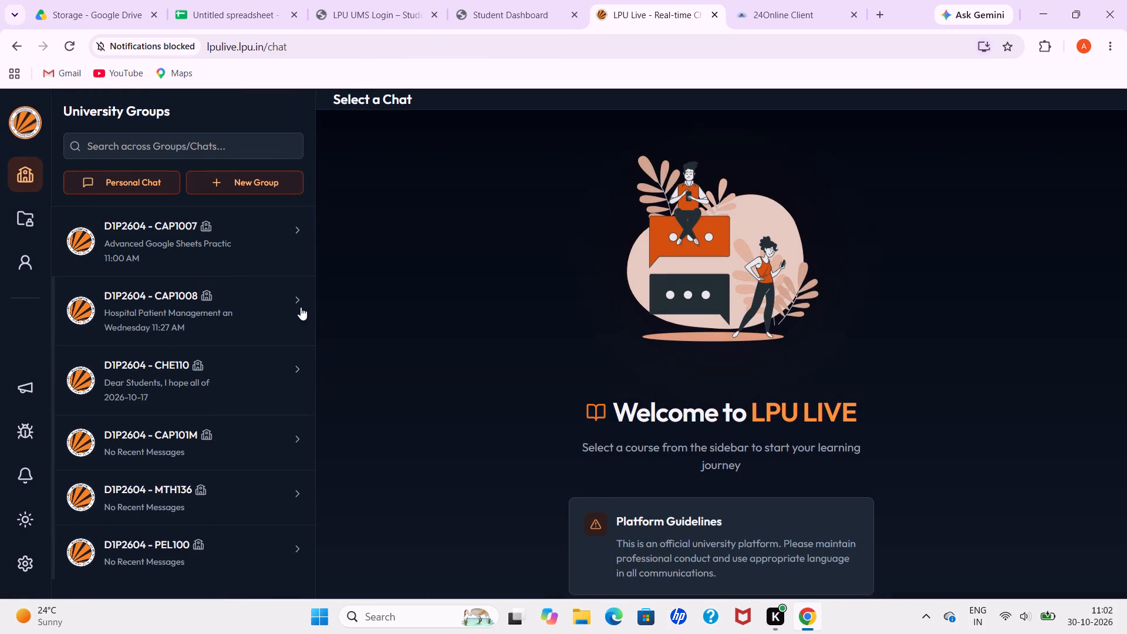
# Download today's Advanced Google Sheets Practical new.xls from the D1P2604 - CAP1007 group chat.
pyautogui.click(217, 234)
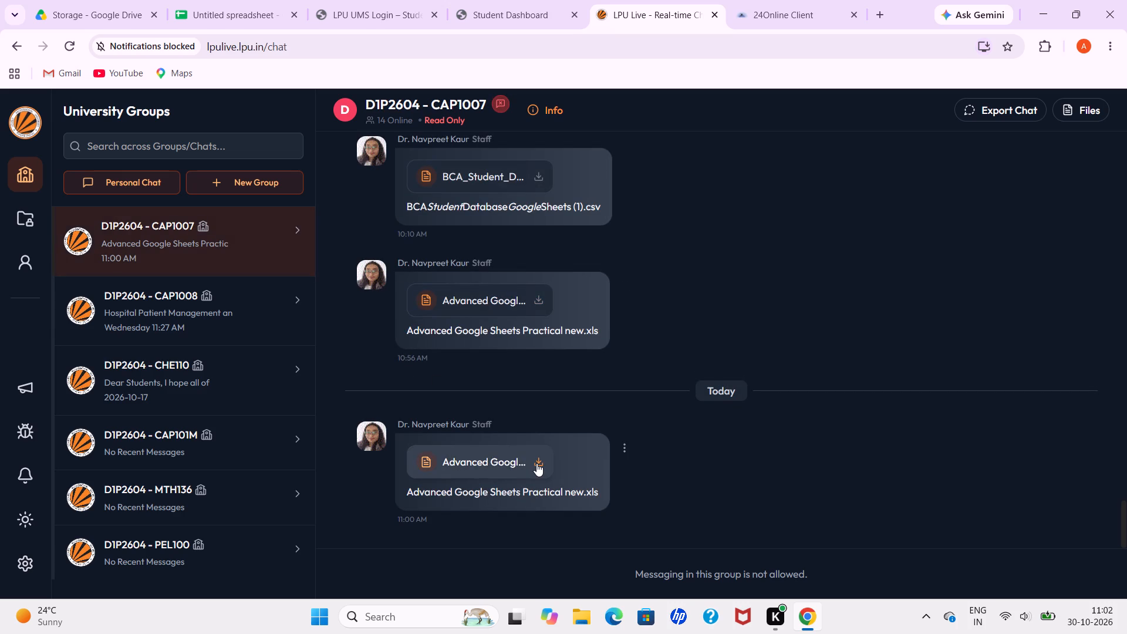
pyautogui.click(536, 463)
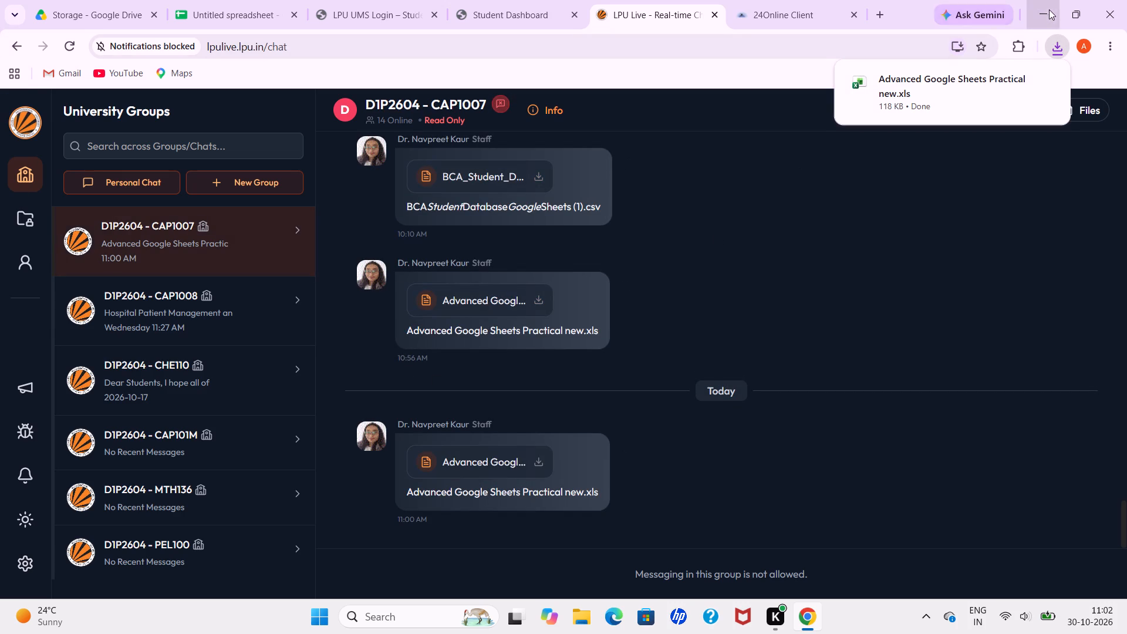
# Open the downloaded Advanced Google Sheets Practical new workbook in Excel and show its StudentData sheet.
pyautogui.click(980, 89)
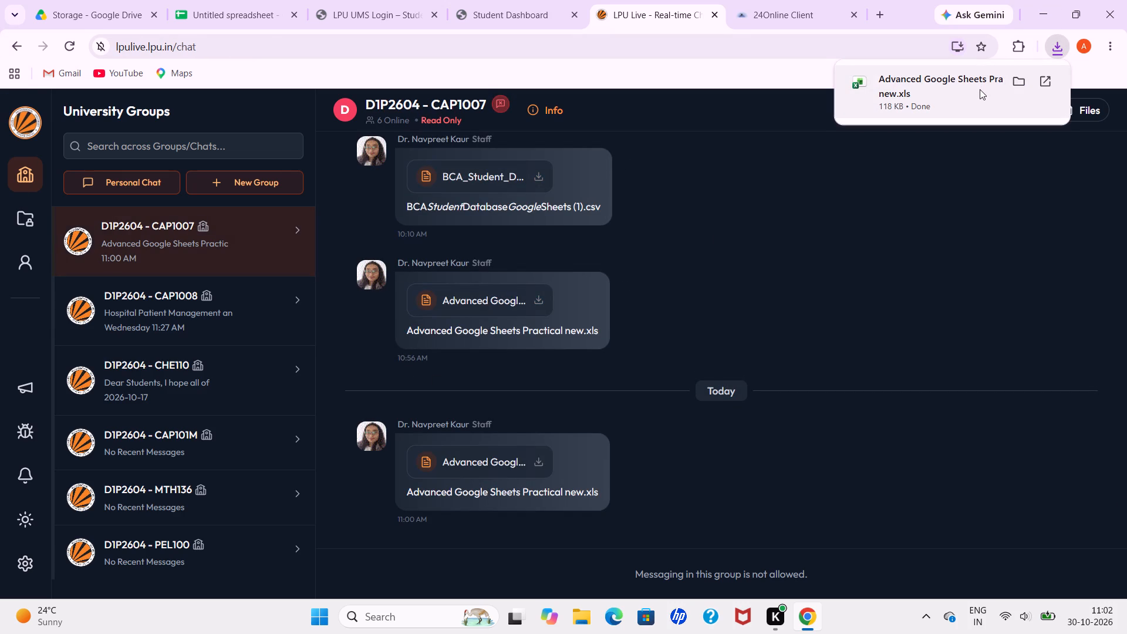
pyautogui.click(1038, 76)
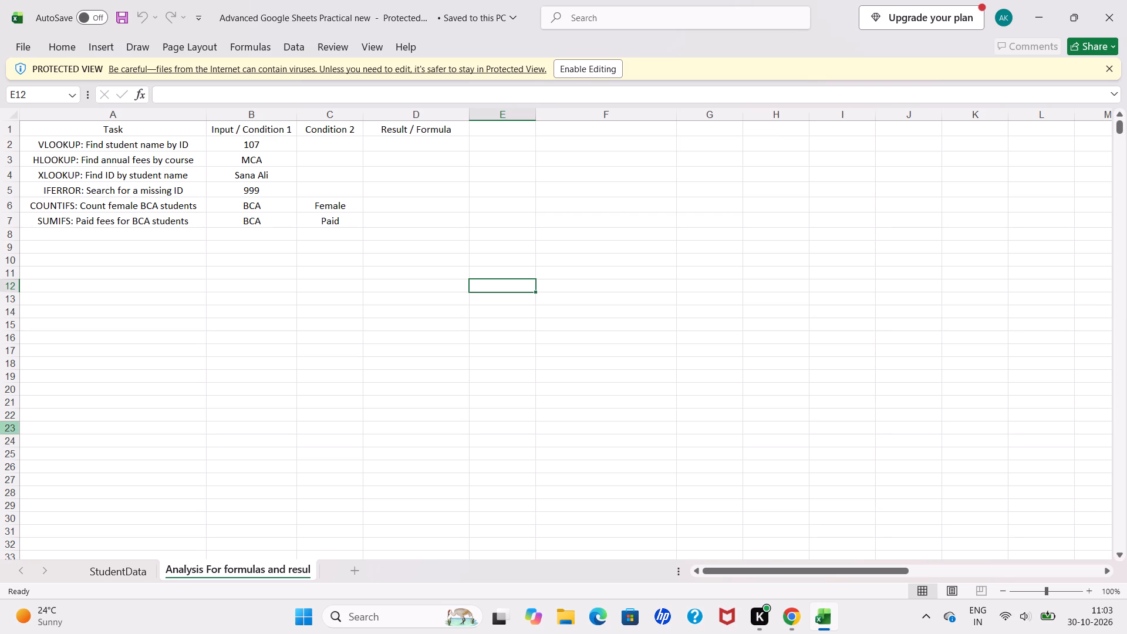
pyautogui.click(130, 573)
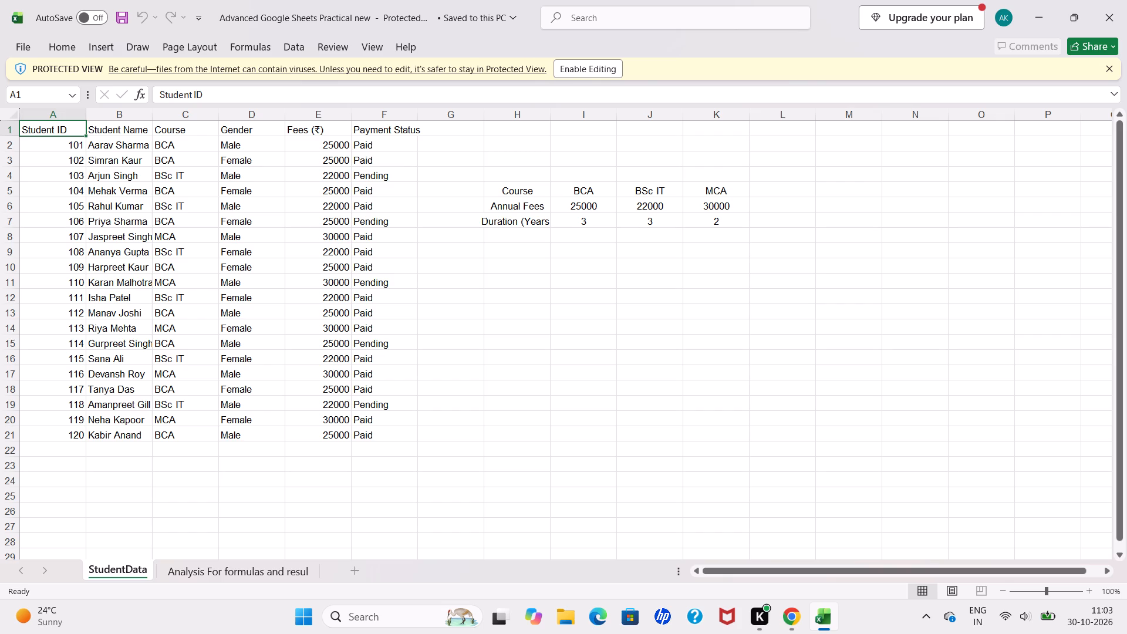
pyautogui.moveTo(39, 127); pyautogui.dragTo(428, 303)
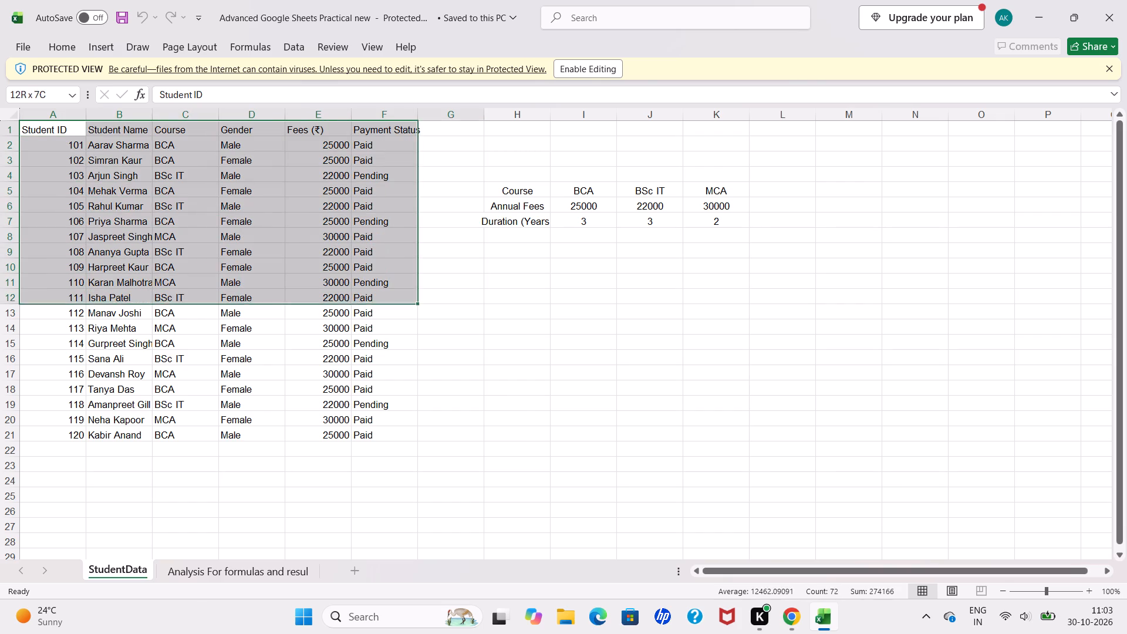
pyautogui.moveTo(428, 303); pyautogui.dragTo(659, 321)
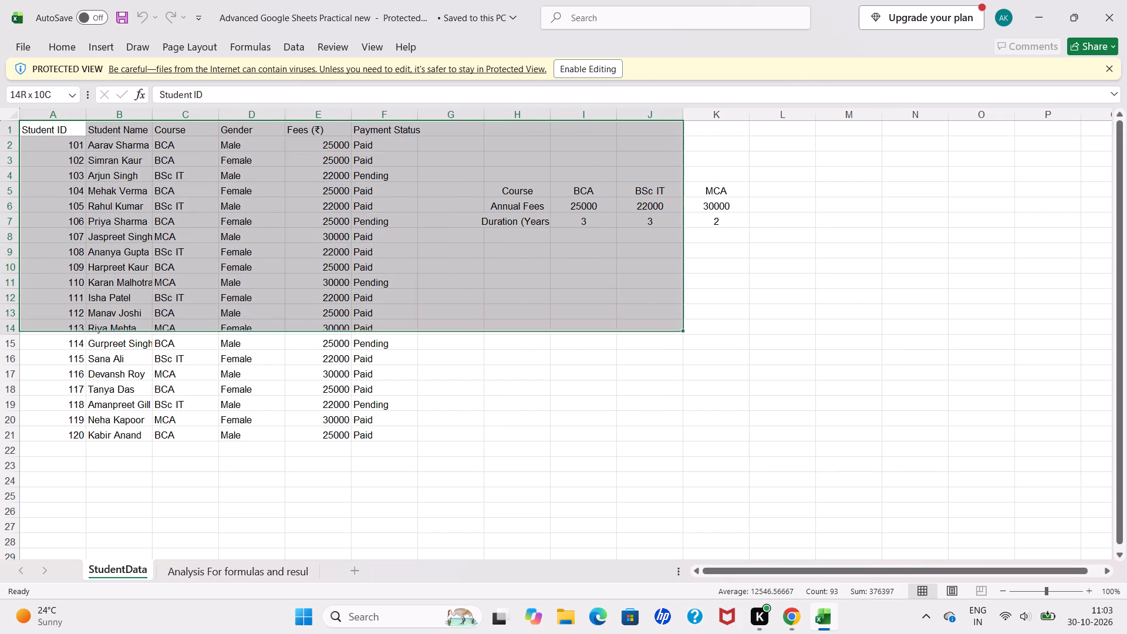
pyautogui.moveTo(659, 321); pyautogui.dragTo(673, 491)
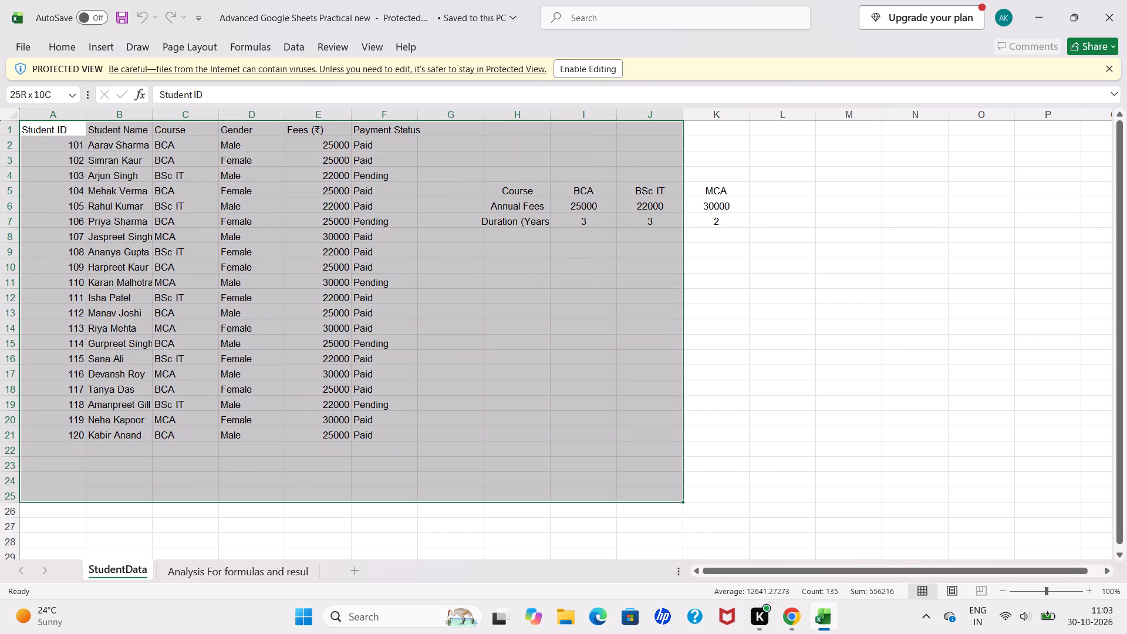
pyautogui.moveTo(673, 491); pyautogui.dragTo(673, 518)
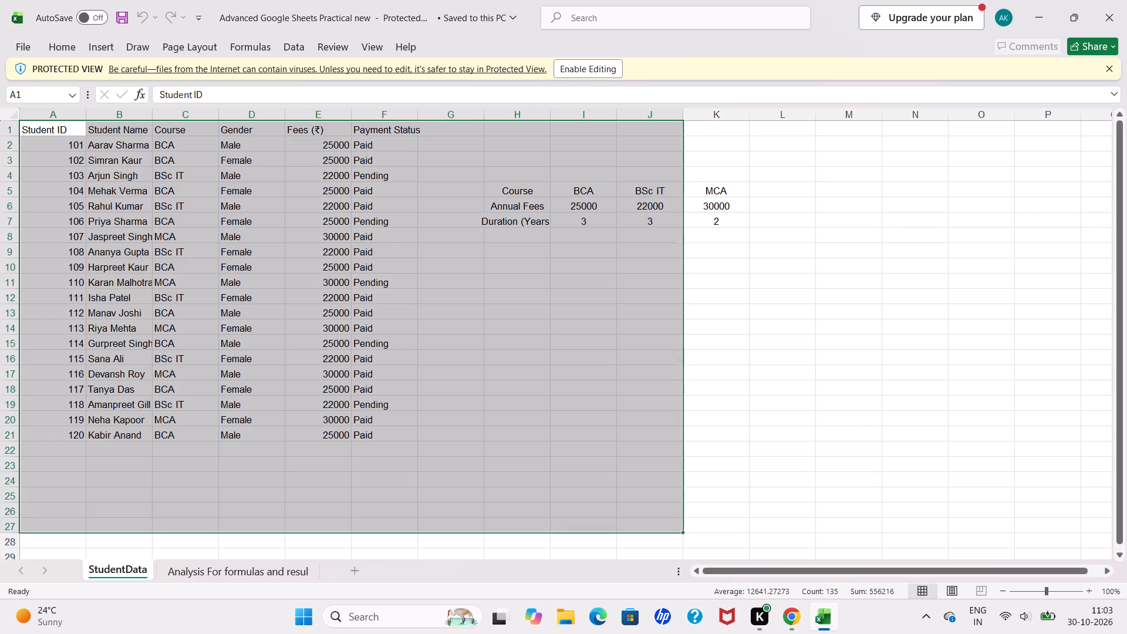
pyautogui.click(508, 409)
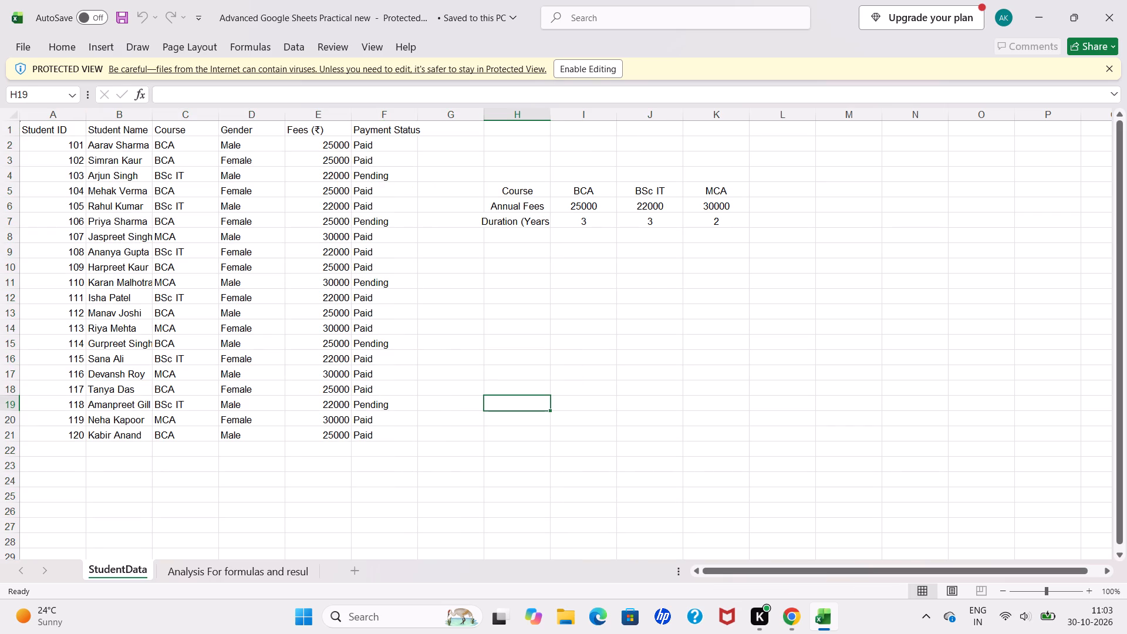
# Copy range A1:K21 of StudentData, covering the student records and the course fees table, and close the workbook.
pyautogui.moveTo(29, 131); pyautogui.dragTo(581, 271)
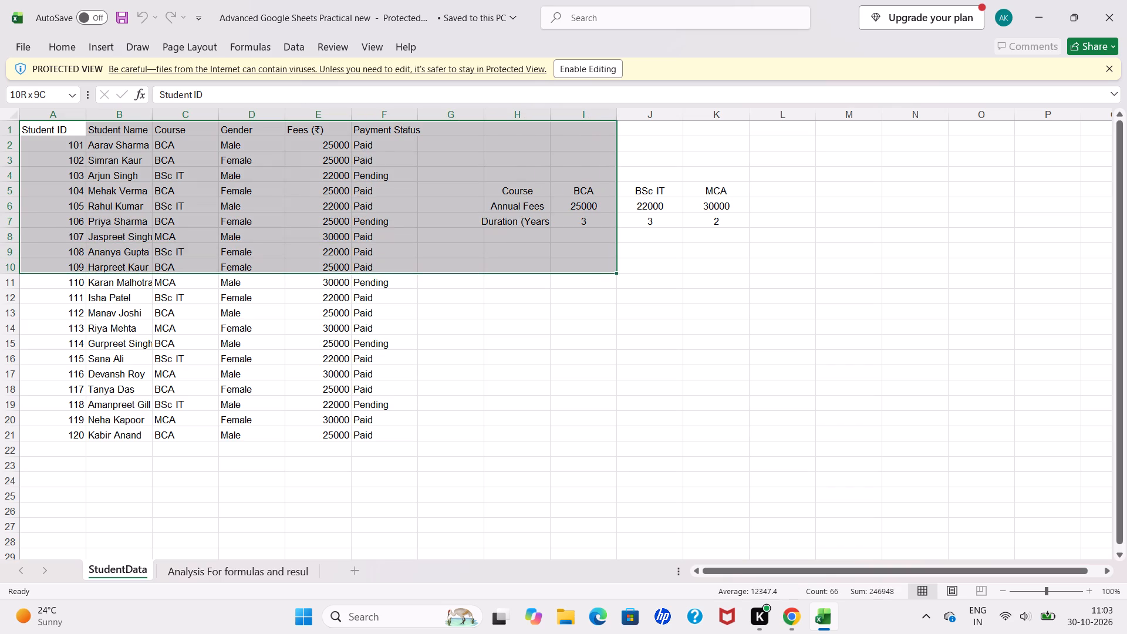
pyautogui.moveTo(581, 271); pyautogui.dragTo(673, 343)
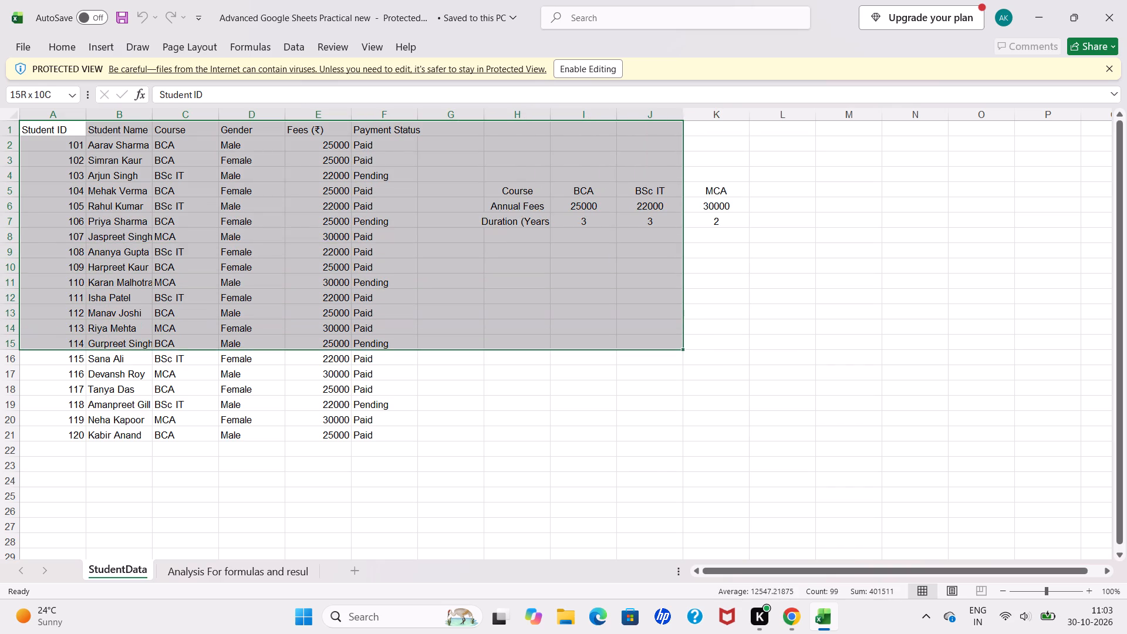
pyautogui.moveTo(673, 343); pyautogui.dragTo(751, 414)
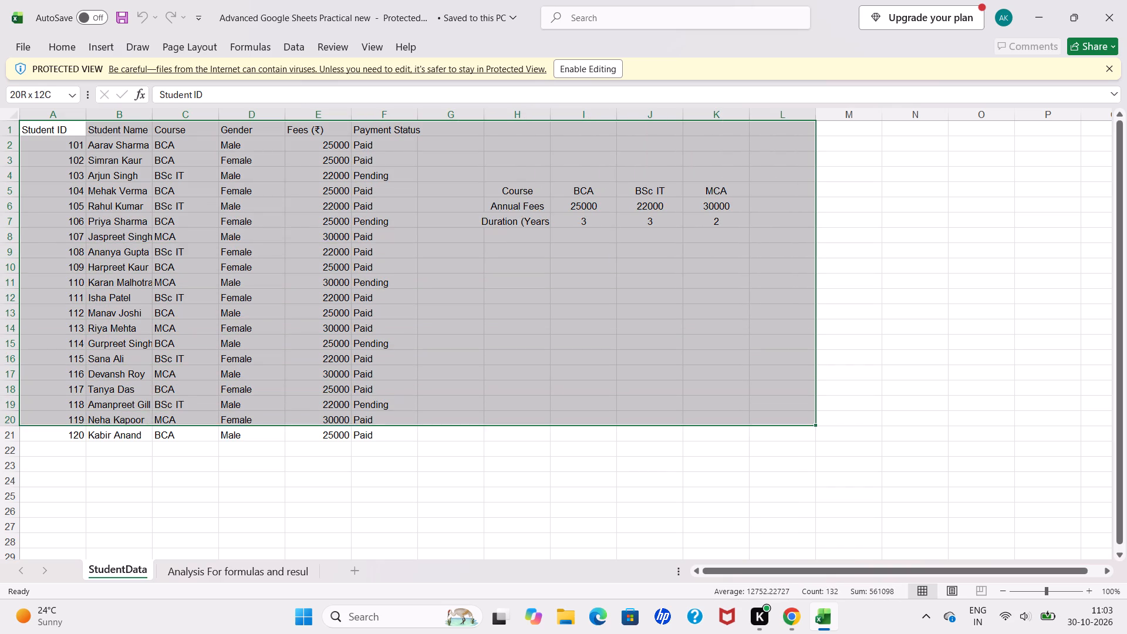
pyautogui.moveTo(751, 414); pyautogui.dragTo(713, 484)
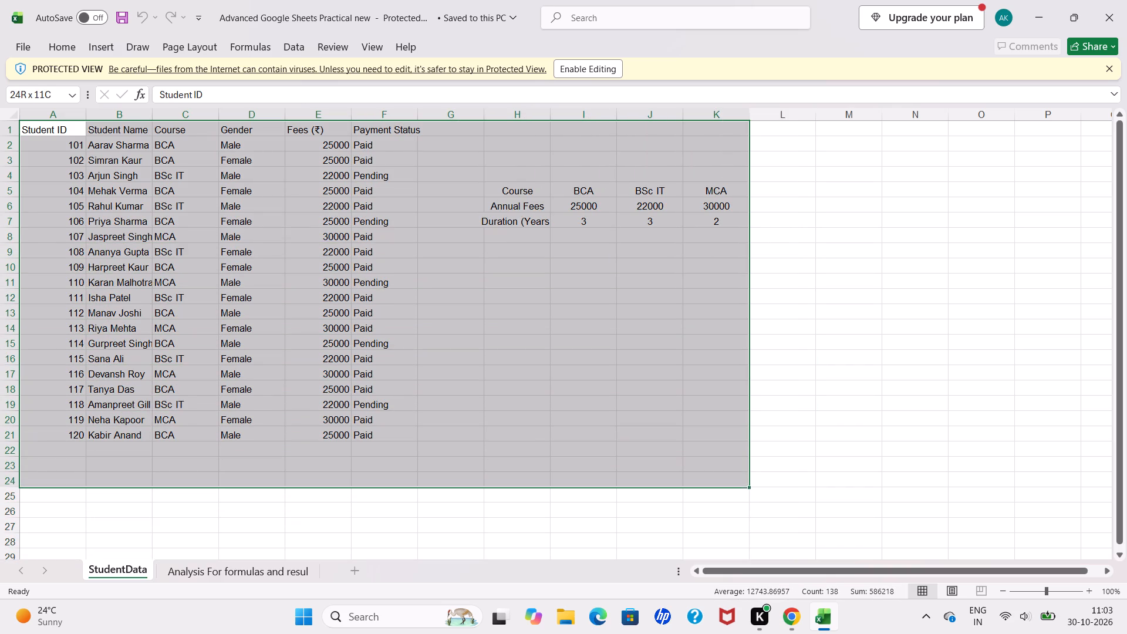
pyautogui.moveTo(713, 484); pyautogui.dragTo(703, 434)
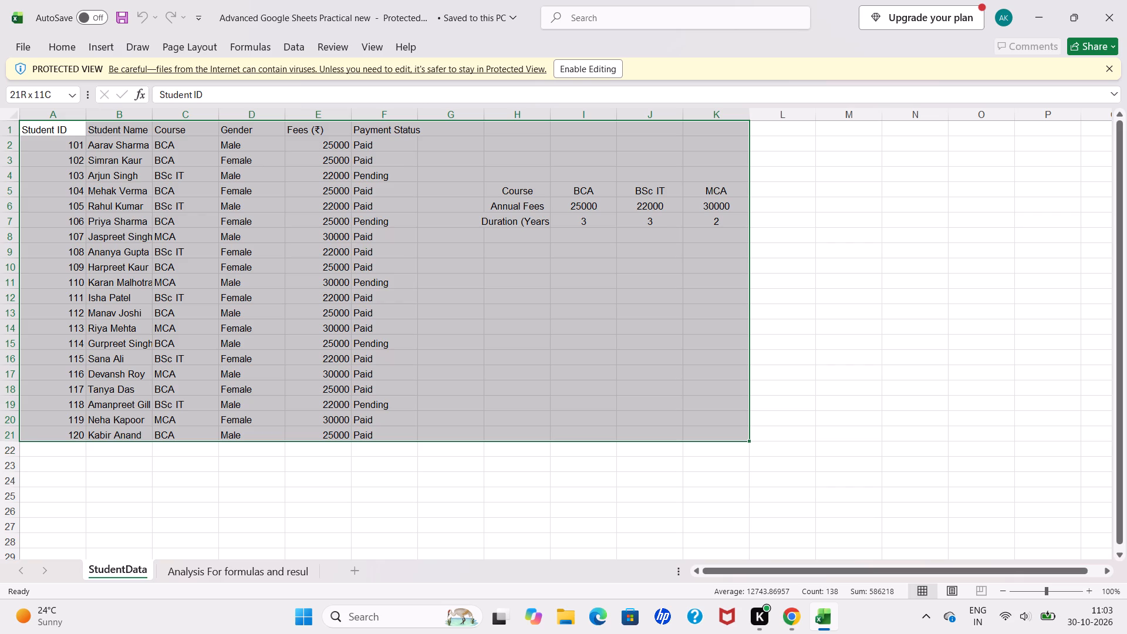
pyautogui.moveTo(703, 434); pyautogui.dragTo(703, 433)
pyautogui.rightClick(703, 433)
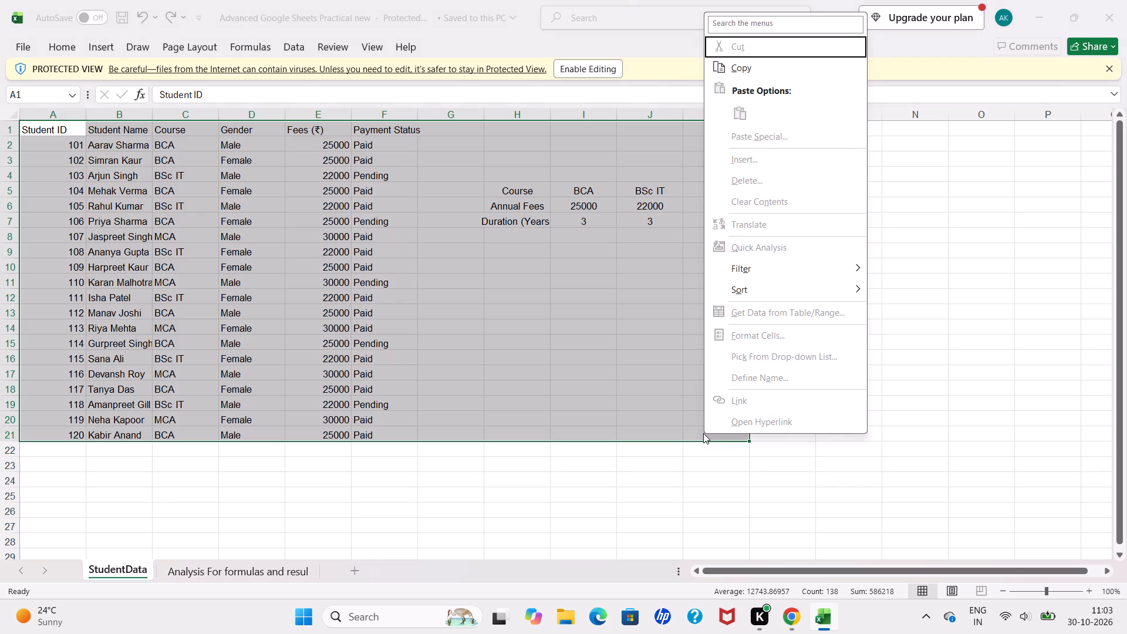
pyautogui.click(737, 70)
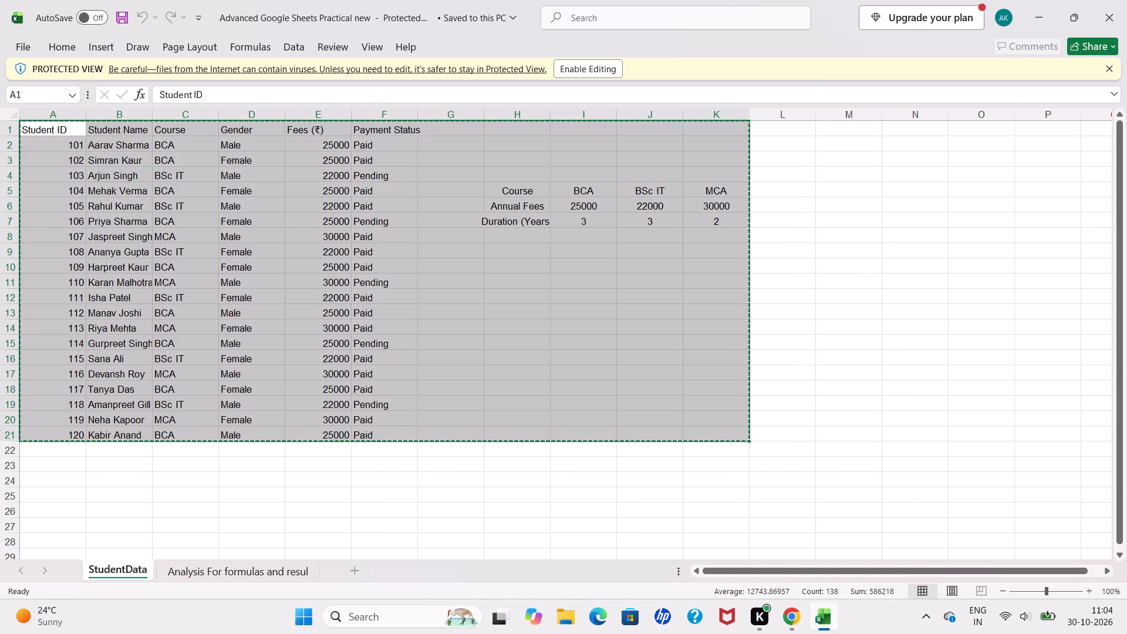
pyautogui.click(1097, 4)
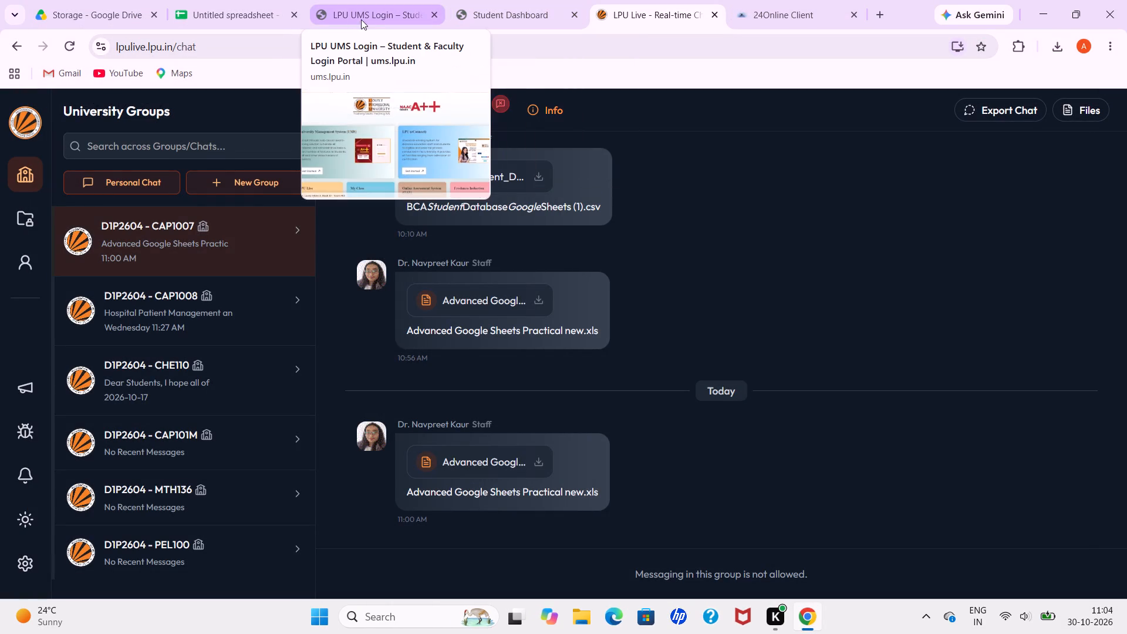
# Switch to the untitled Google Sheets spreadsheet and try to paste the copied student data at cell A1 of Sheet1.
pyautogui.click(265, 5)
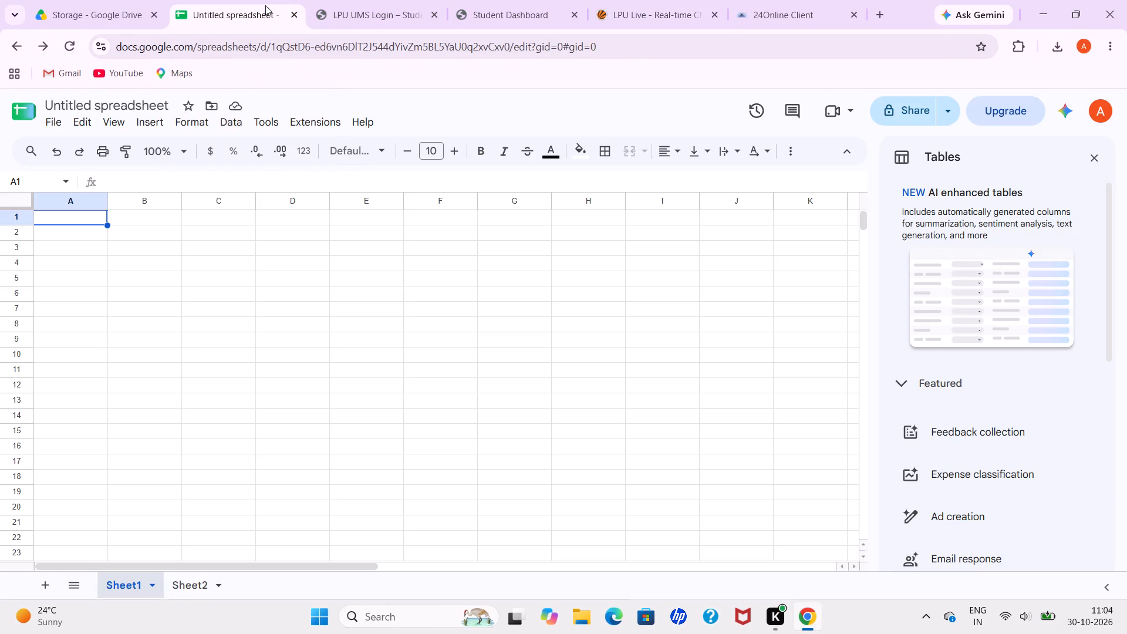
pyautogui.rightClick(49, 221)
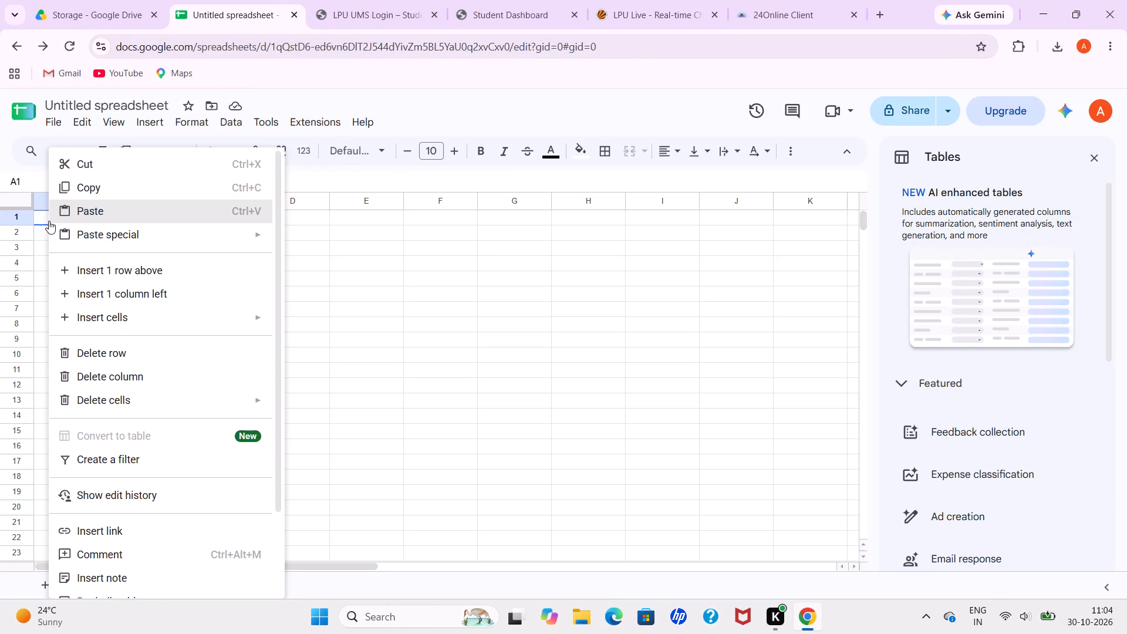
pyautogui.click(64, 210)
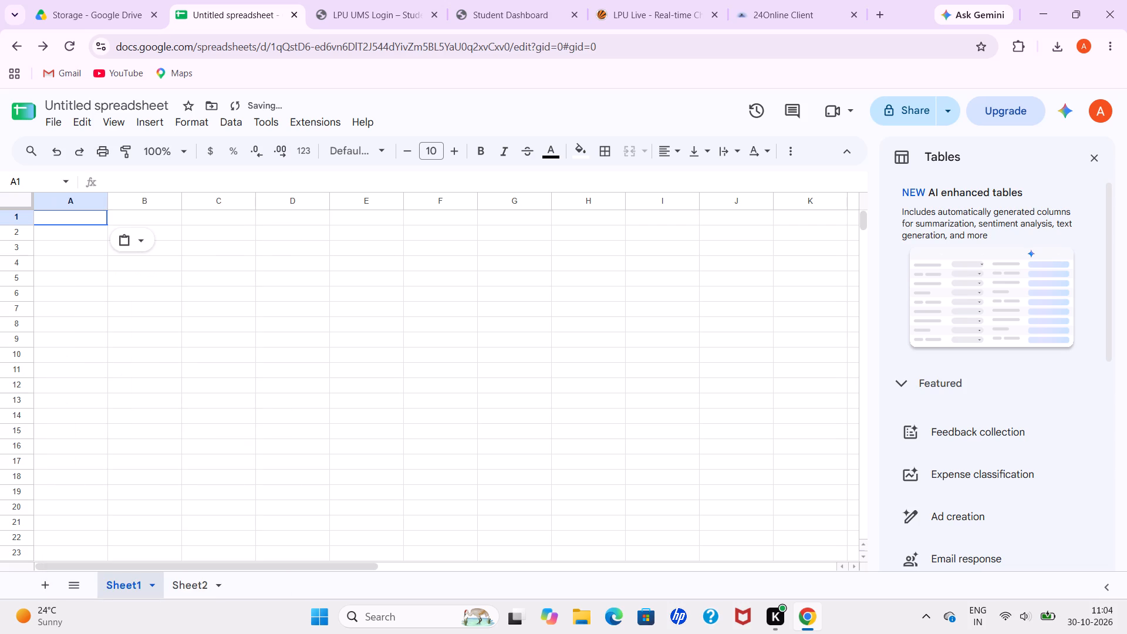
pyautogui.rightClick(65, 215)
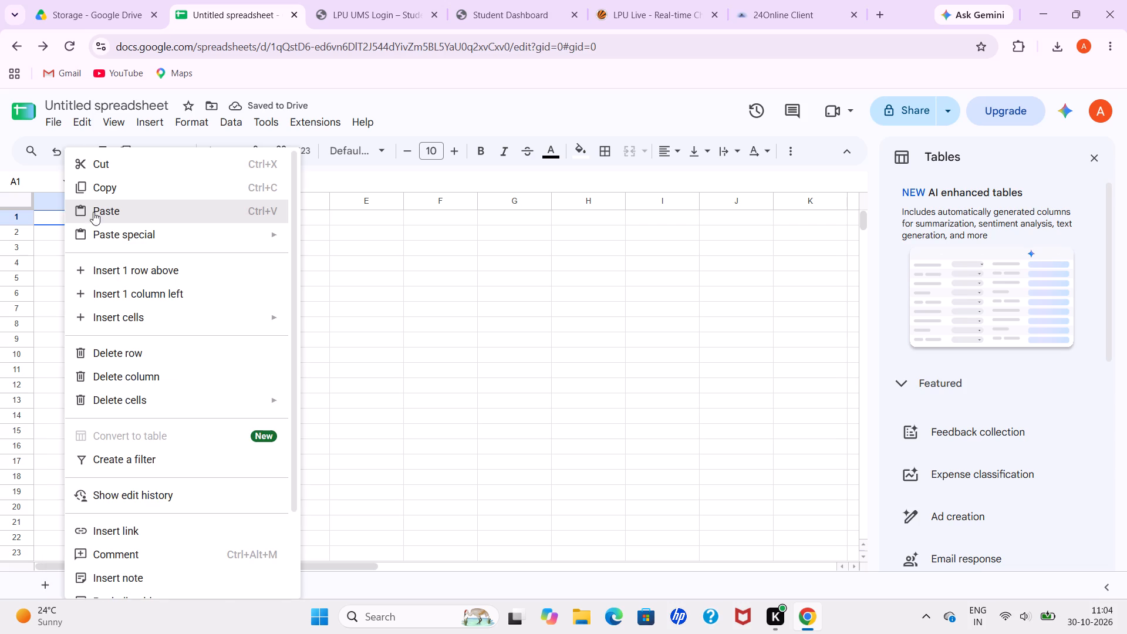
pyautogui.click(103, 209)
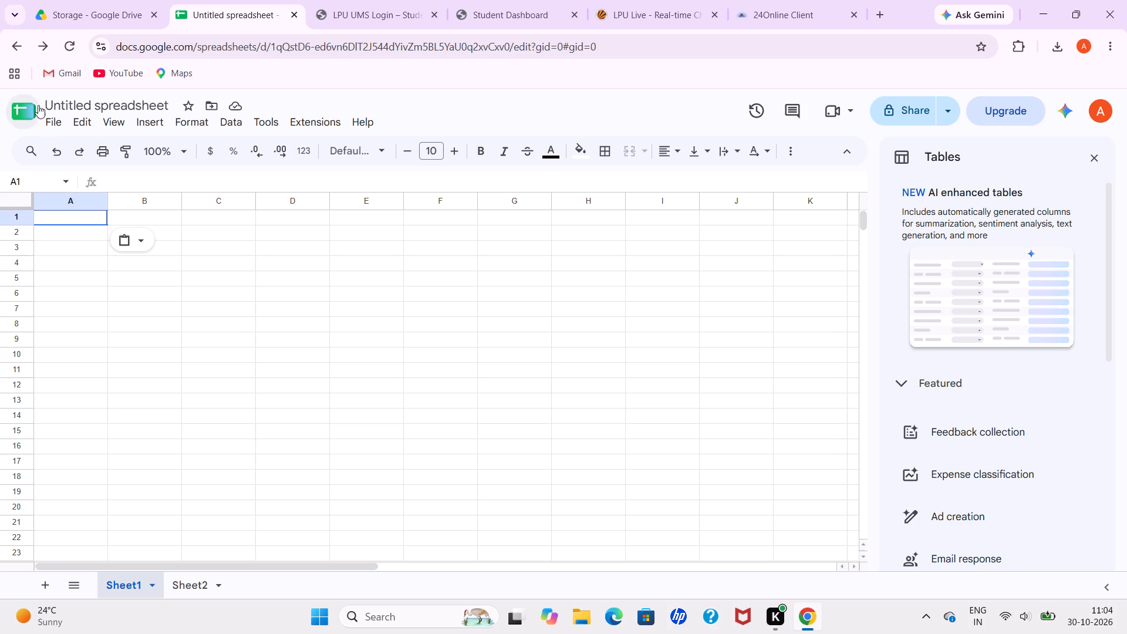
# Upload Advanced Google Sheets Practical new.xls from the Downloads folder as the file to import into the spreadsheet.
pyautogui.click(53, 127)
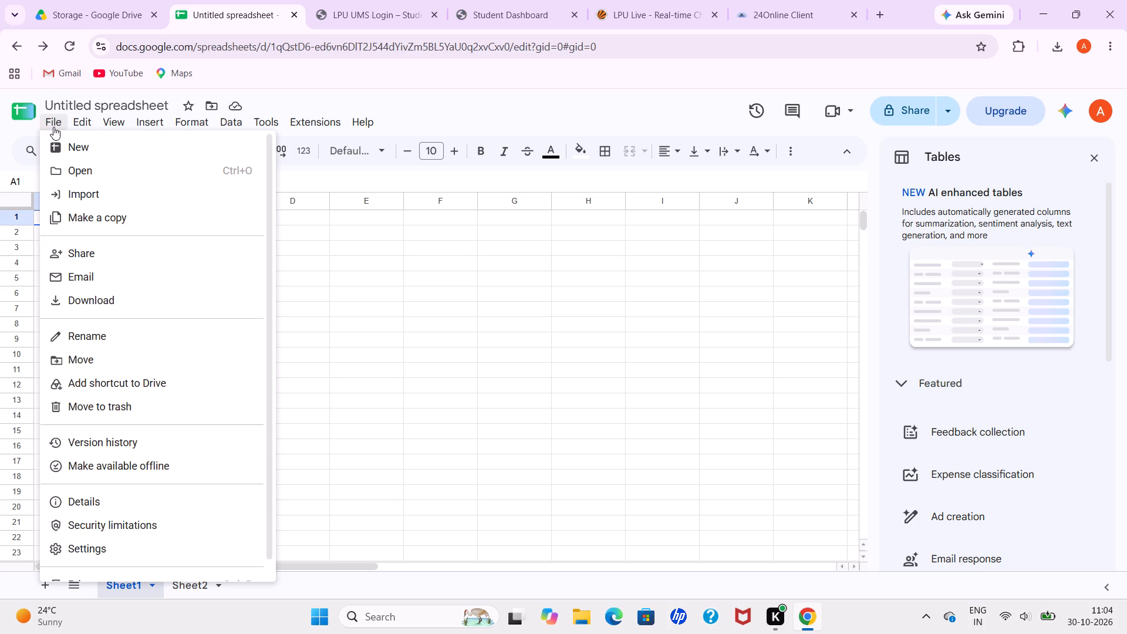
pyautogui.click(83, 190)
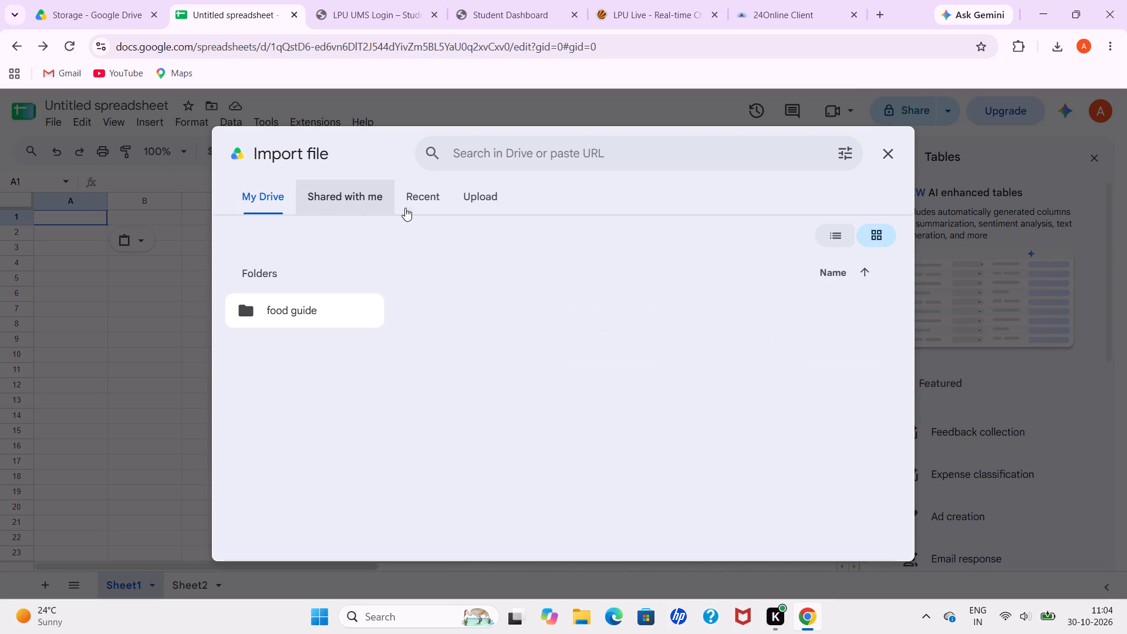
pyautogui.click(472, 203)
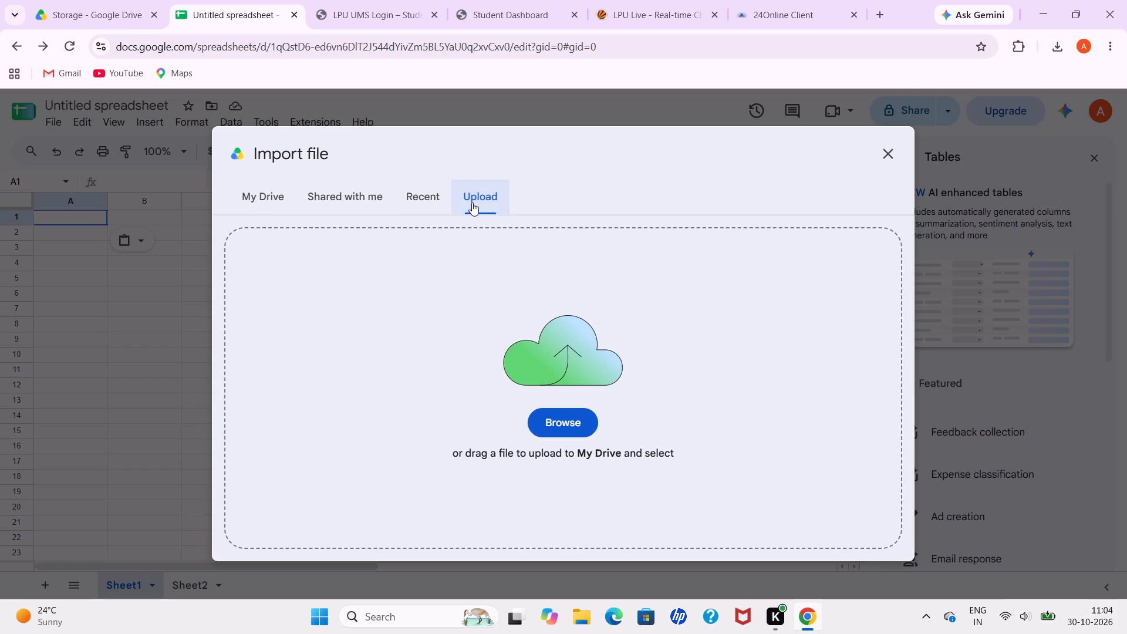
pyautogui.click(558, 427)
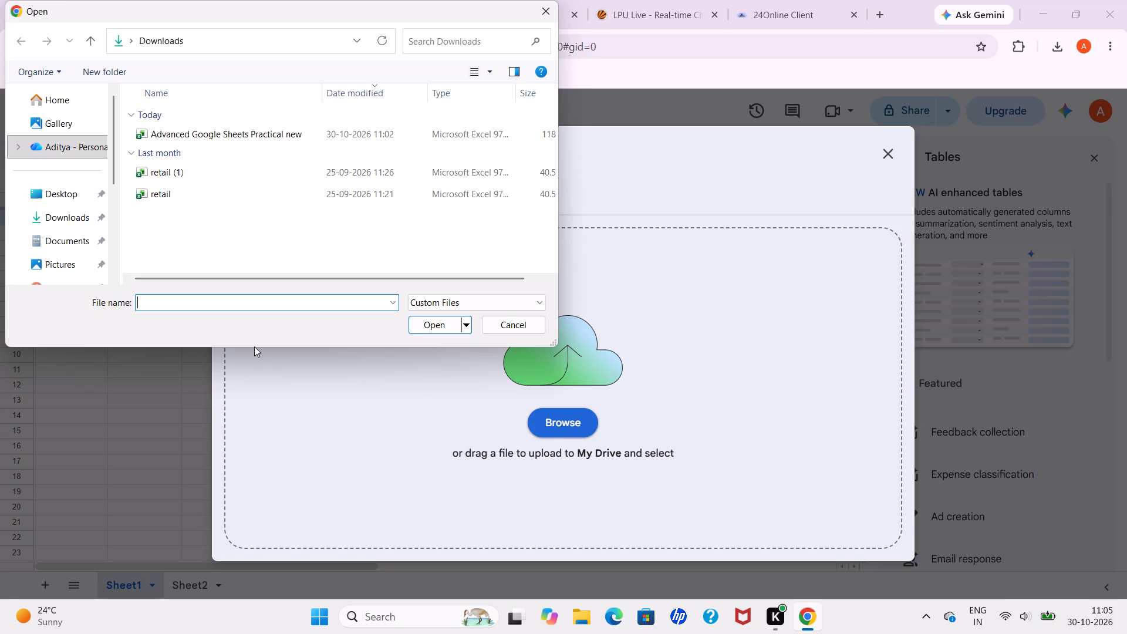
pyautogui.click(93, 219)
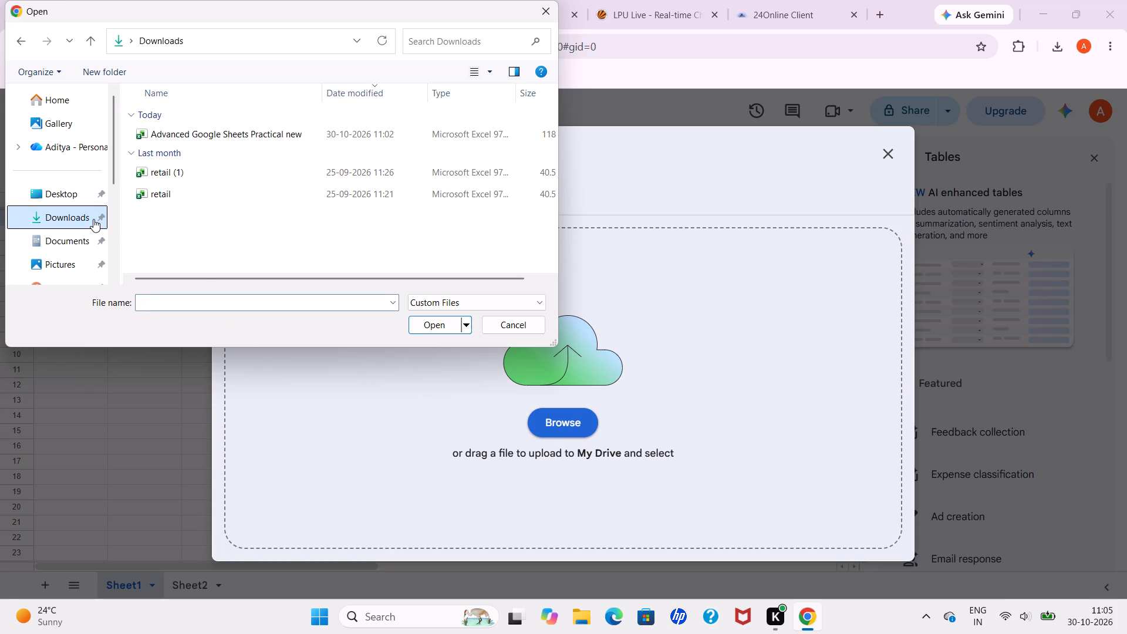
pyautogui.click(87, 184)
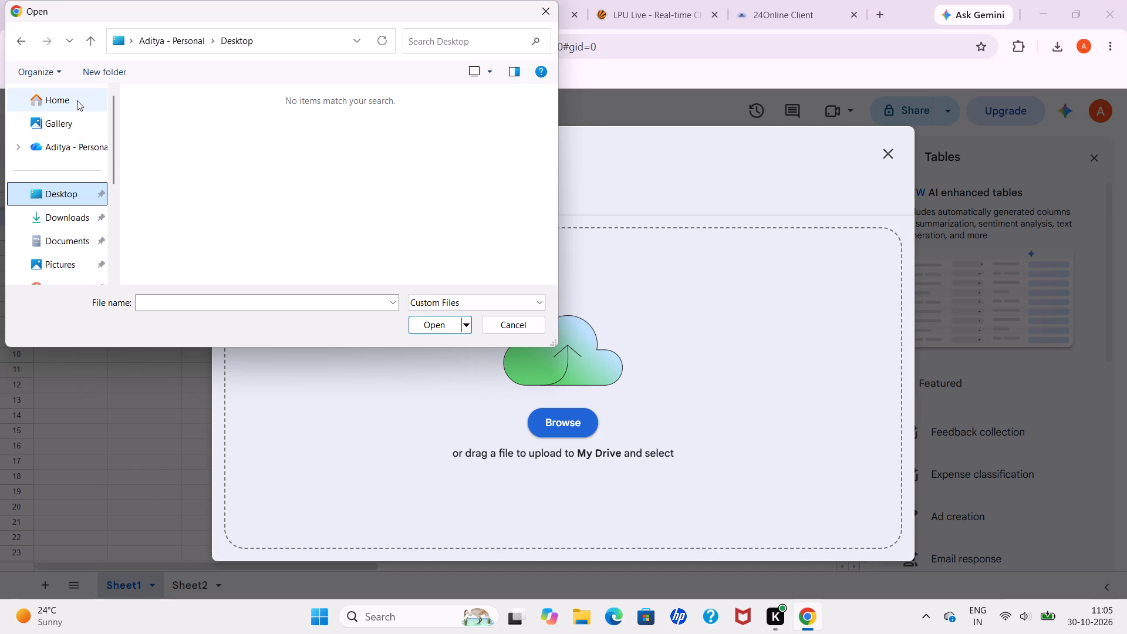
pyautogui.click(79, 224)
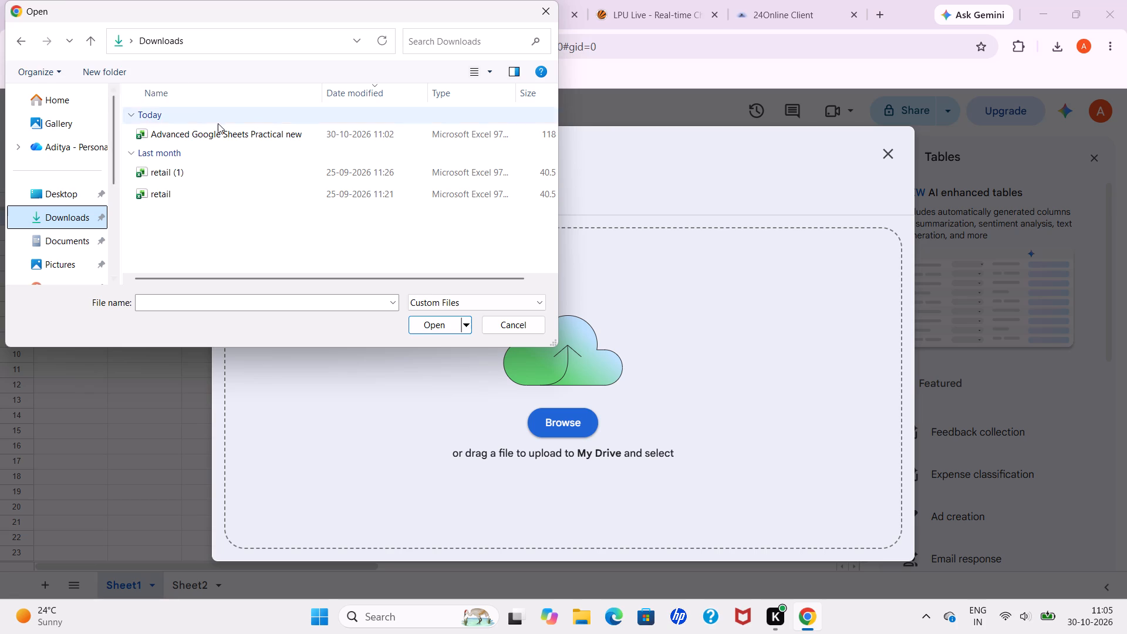
pyautogui.doubleClick(227, 135)
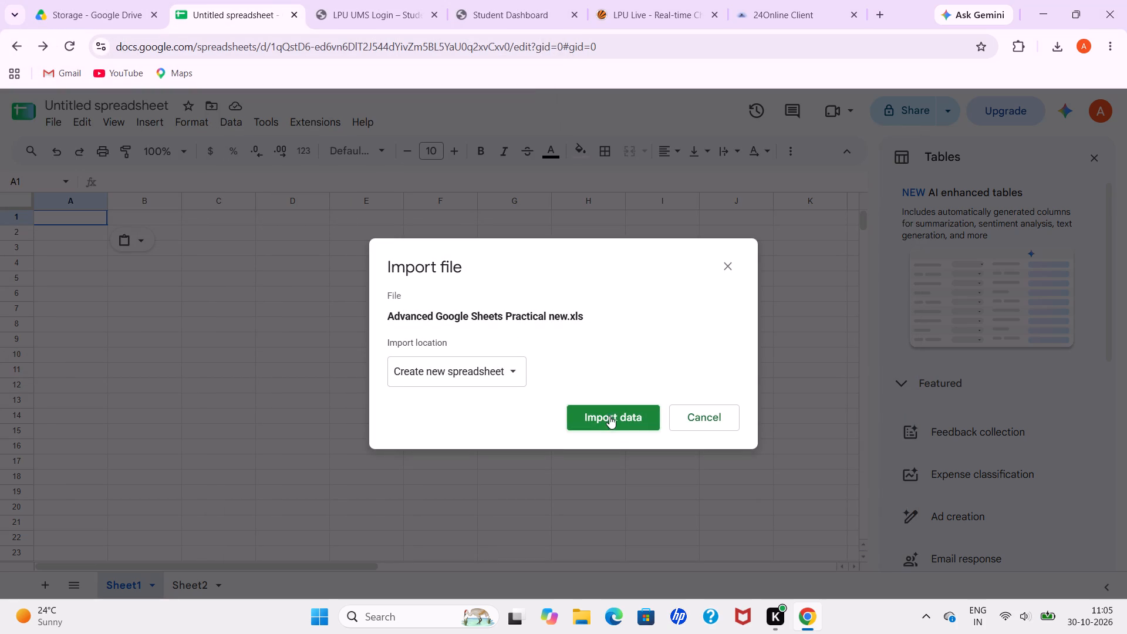
# Import the uploaded file's data with the Create new spreadsheet location, and run the import a second time.
pyautogui.click(612, 418)
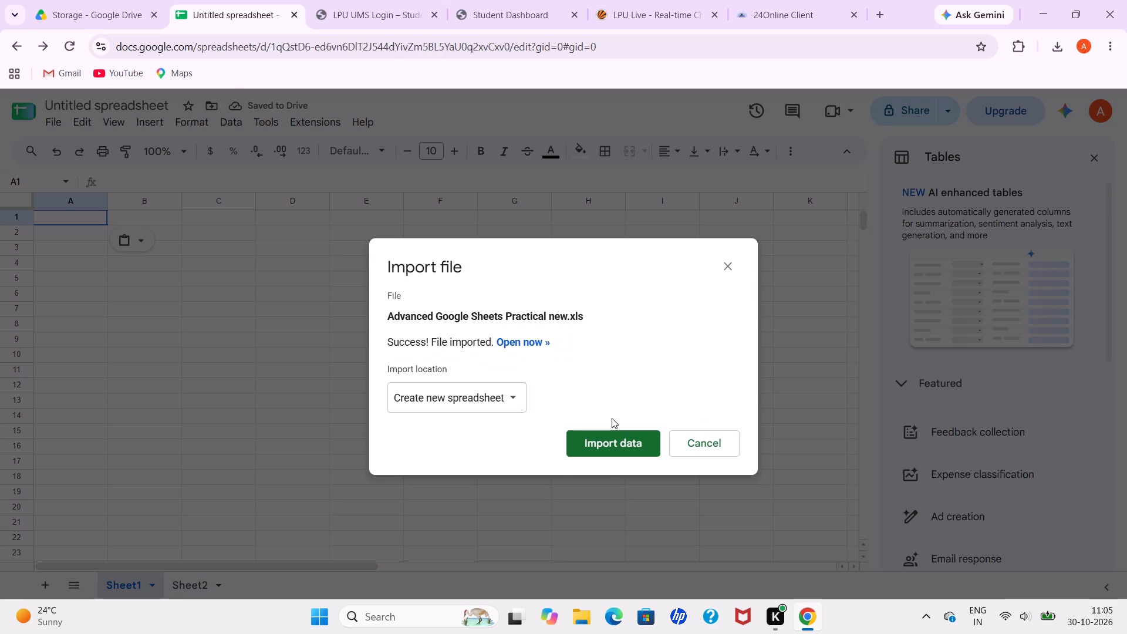
pyautogui.click(642, 437)
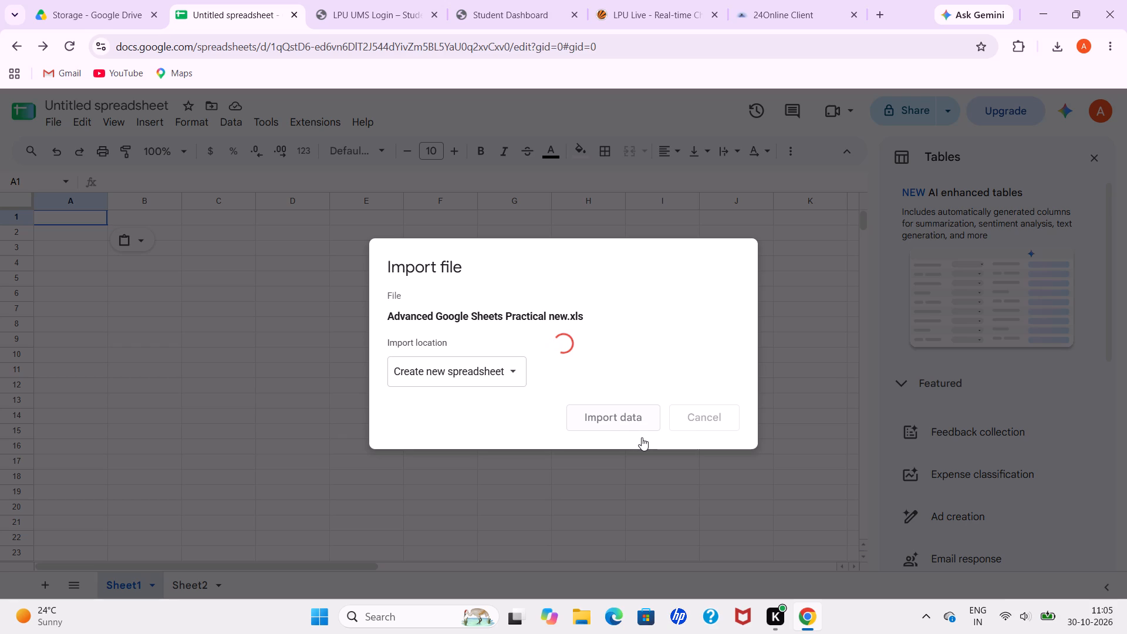
pyautogui.click(642, 437)
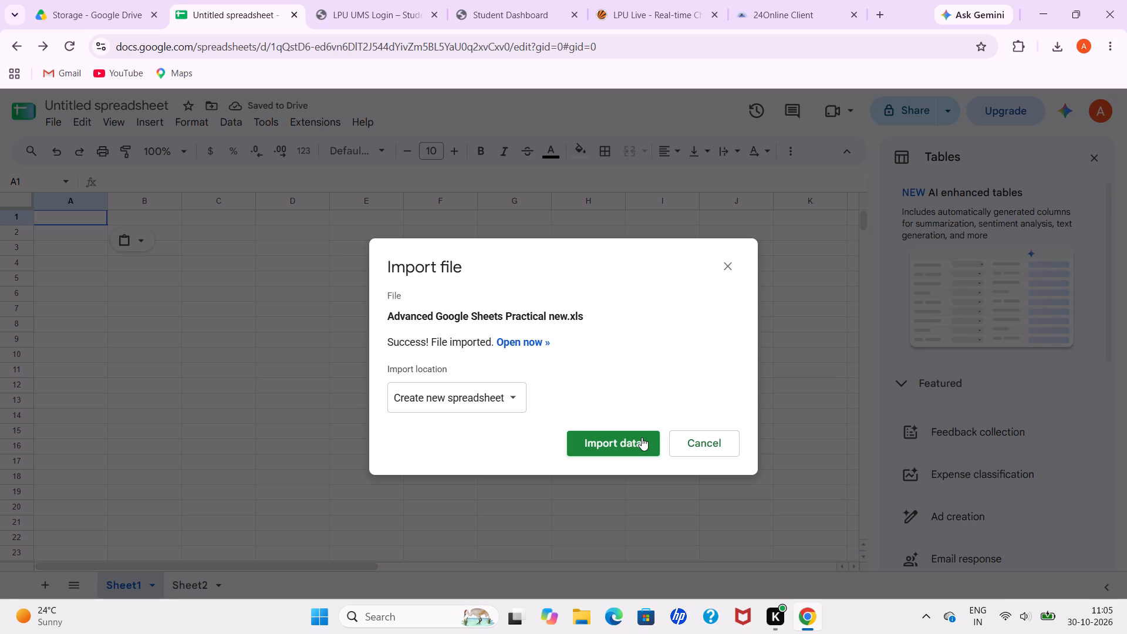
# Import the uploaded Advanced Google Sheets Practical new.xls with the Replace spreadsheet location.
pyautogui.moveTo(491, 376); pyautogui.dragTo(522, 447)
pyautogui.click(522, 447)
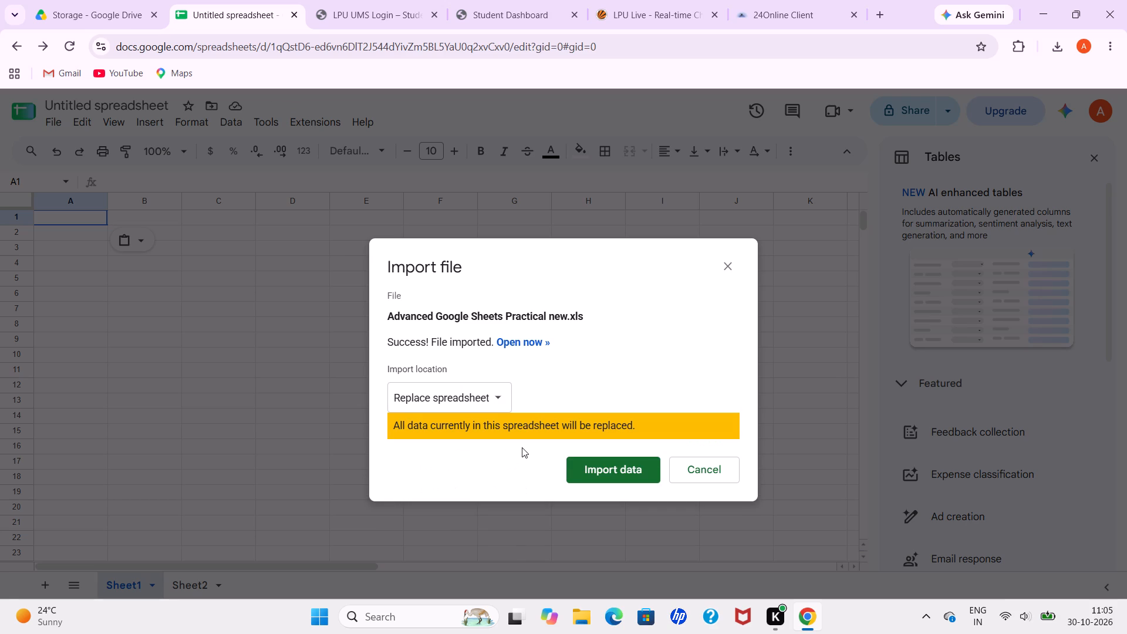
pyautogui.click(587, 463)
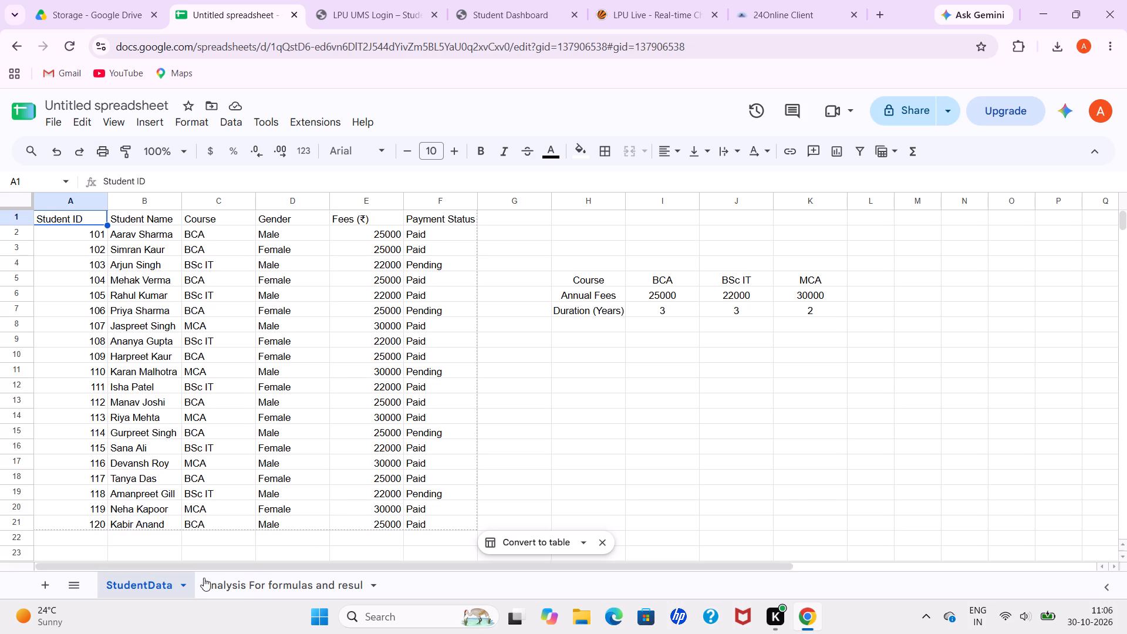
# Open the Analysis For formulas and resul sheet.
pyautogui.click(231, 585)
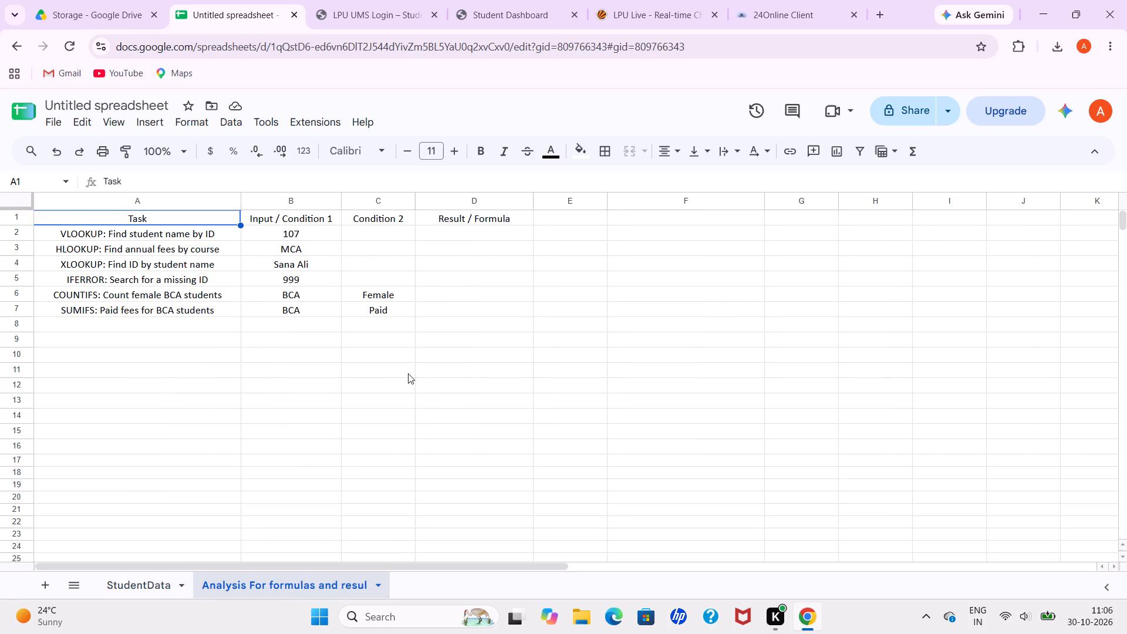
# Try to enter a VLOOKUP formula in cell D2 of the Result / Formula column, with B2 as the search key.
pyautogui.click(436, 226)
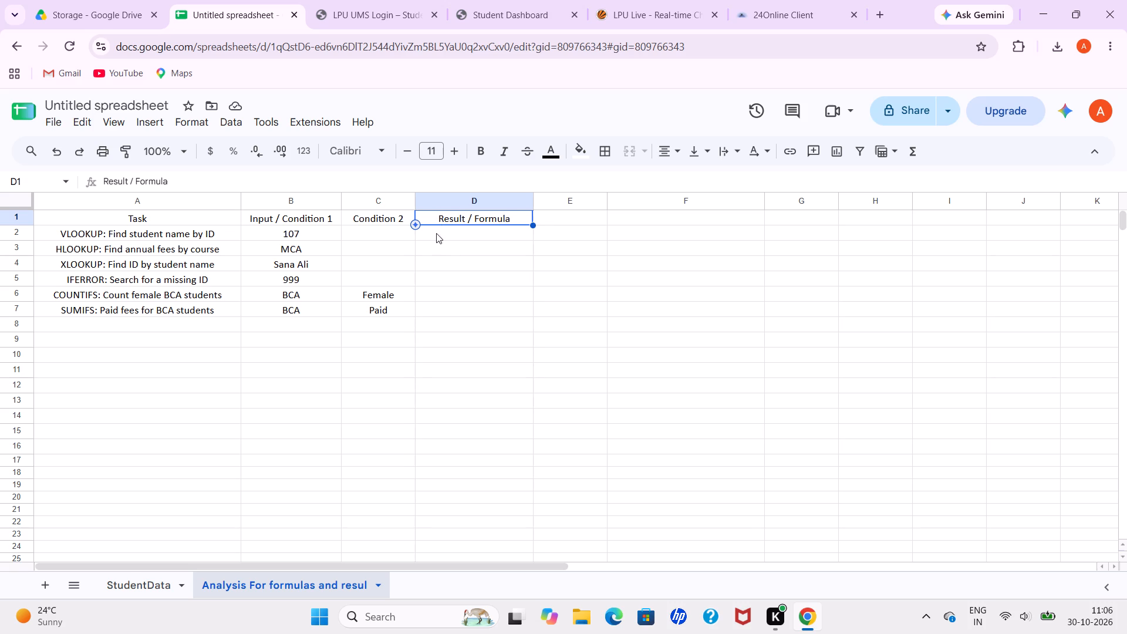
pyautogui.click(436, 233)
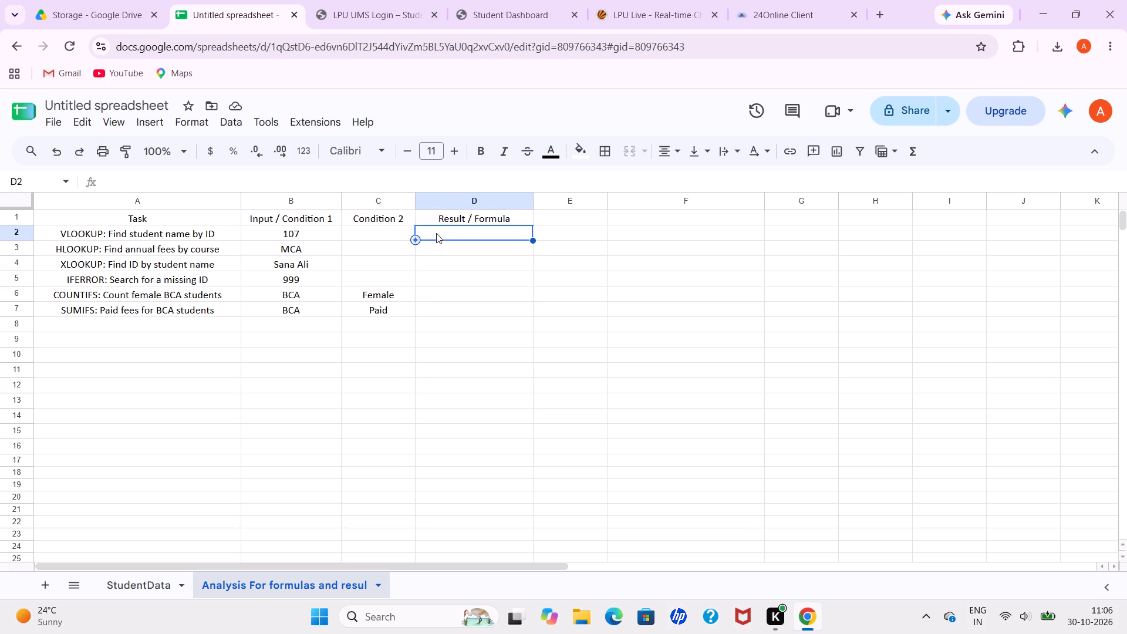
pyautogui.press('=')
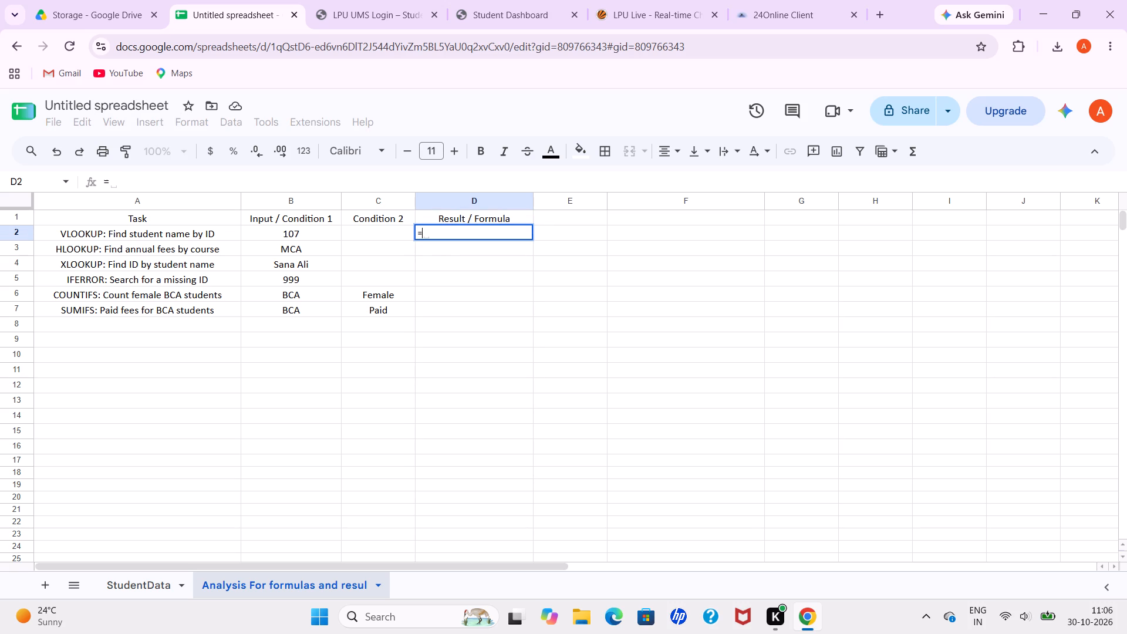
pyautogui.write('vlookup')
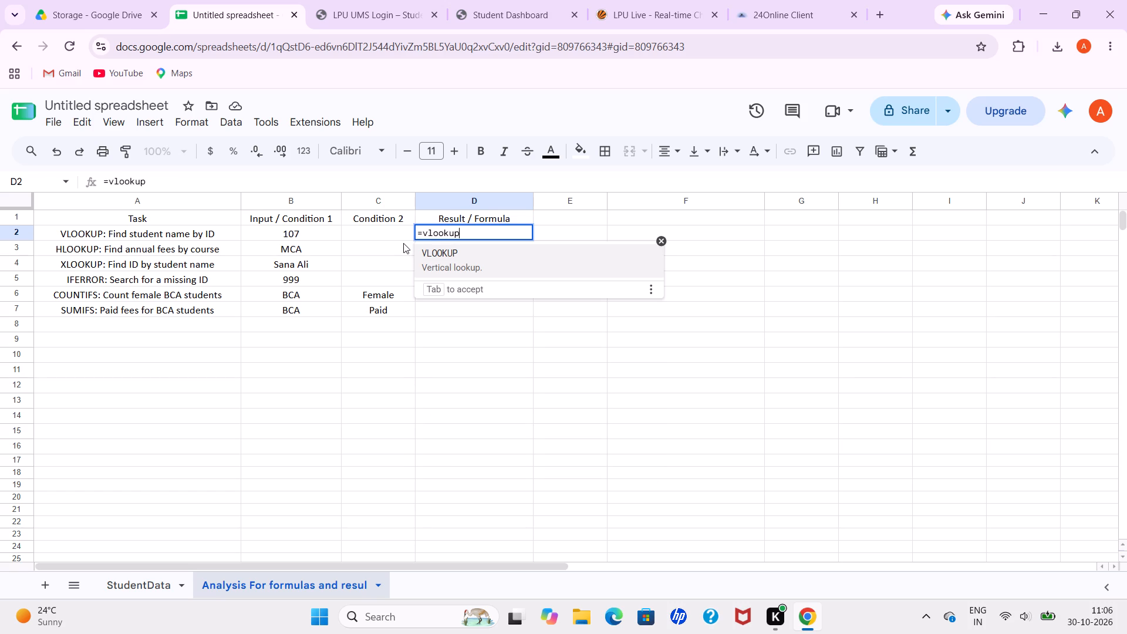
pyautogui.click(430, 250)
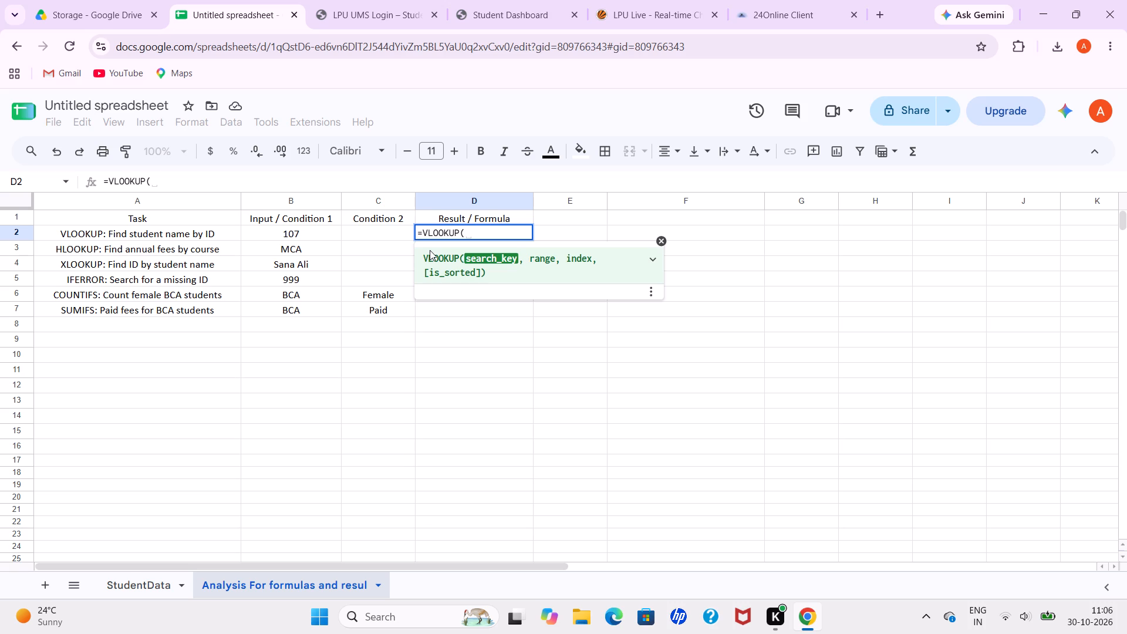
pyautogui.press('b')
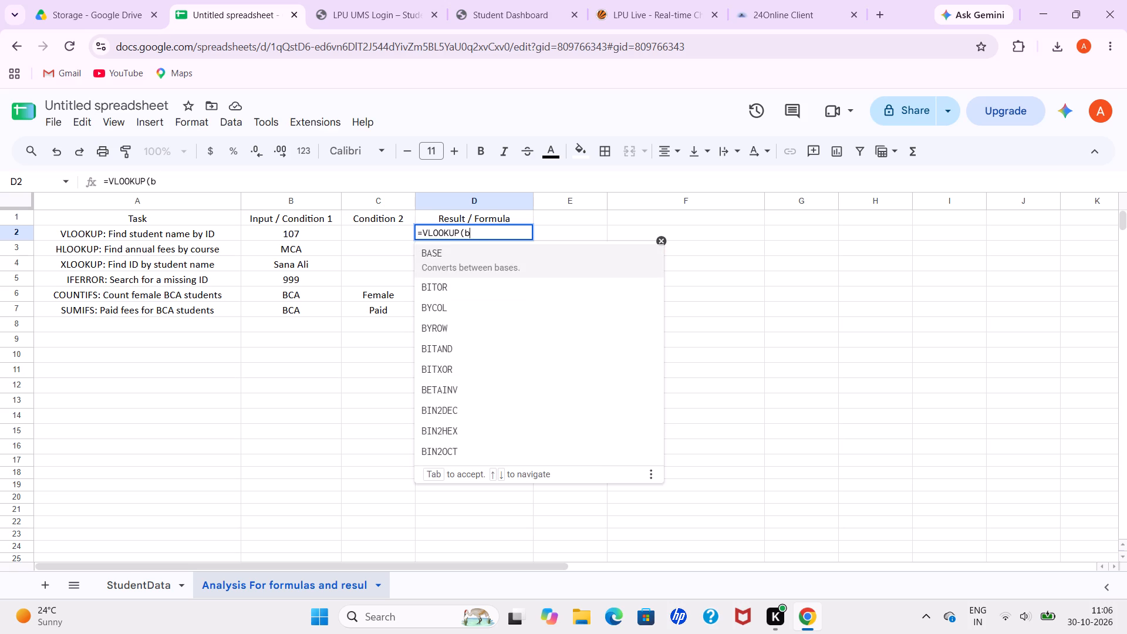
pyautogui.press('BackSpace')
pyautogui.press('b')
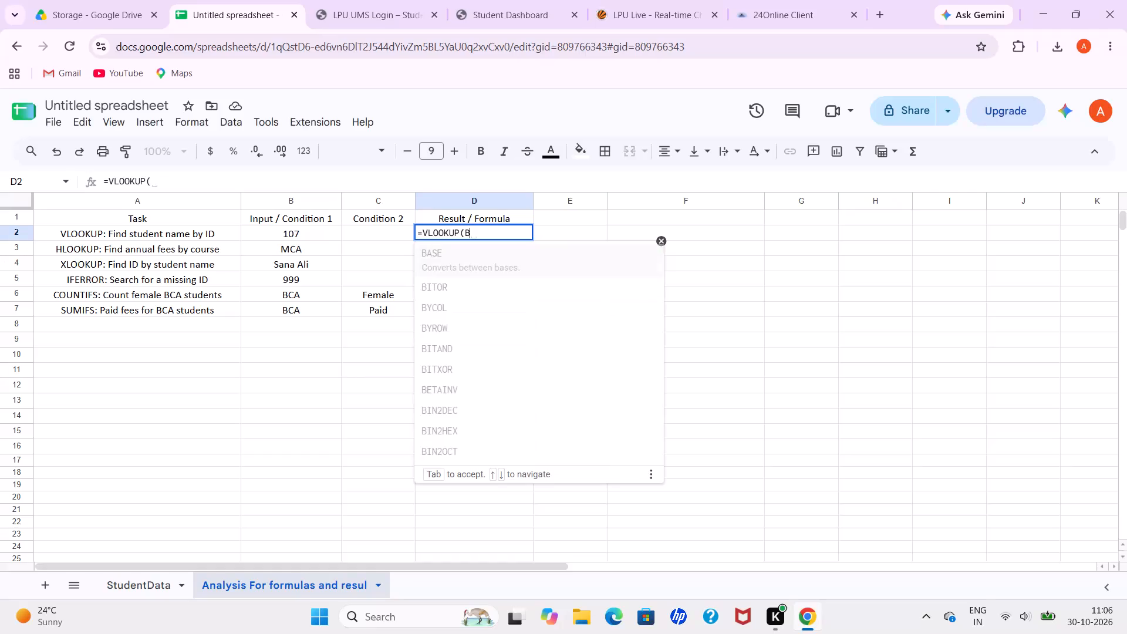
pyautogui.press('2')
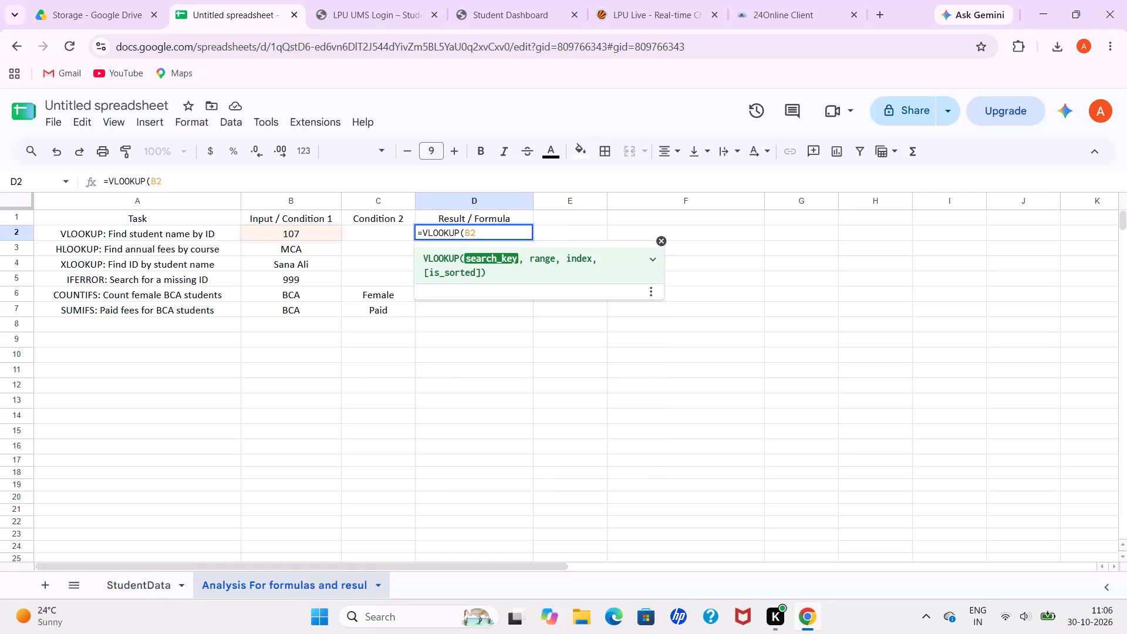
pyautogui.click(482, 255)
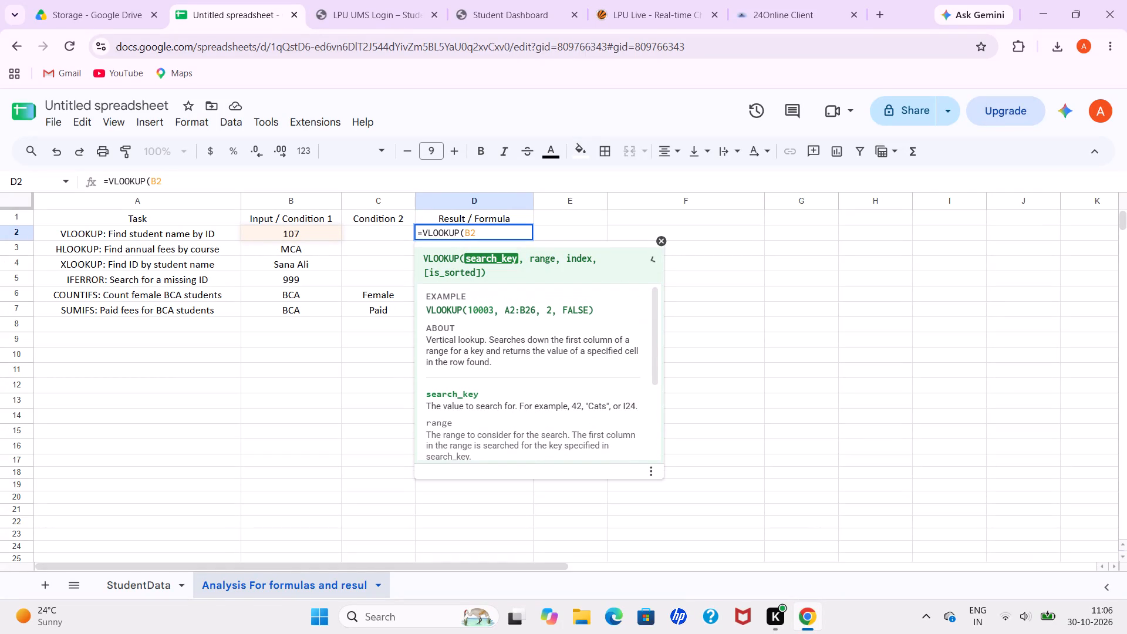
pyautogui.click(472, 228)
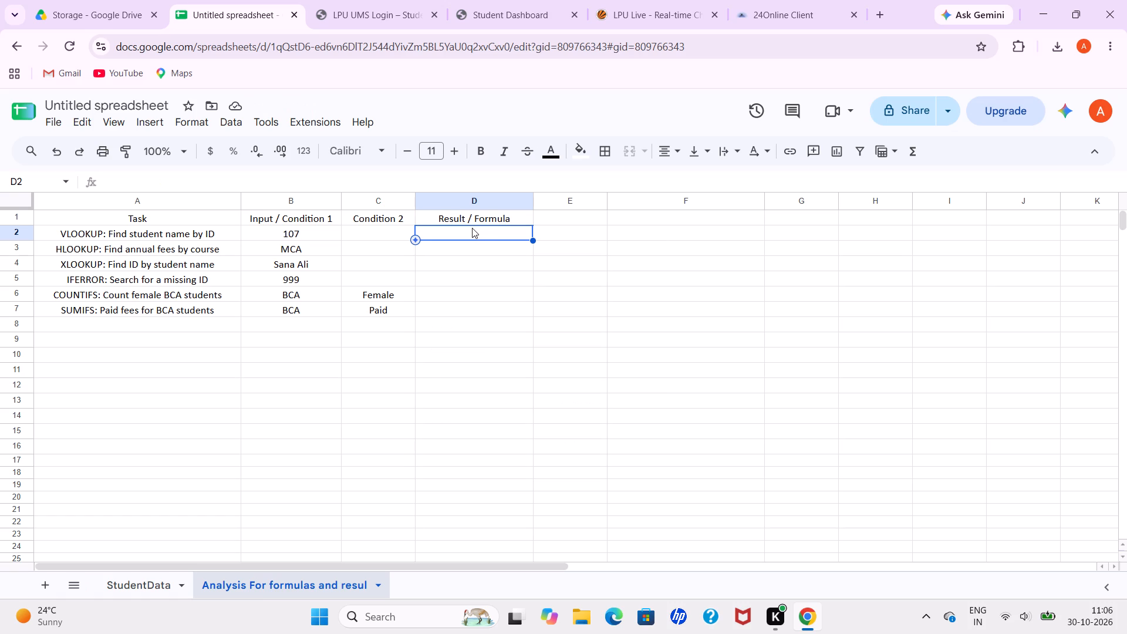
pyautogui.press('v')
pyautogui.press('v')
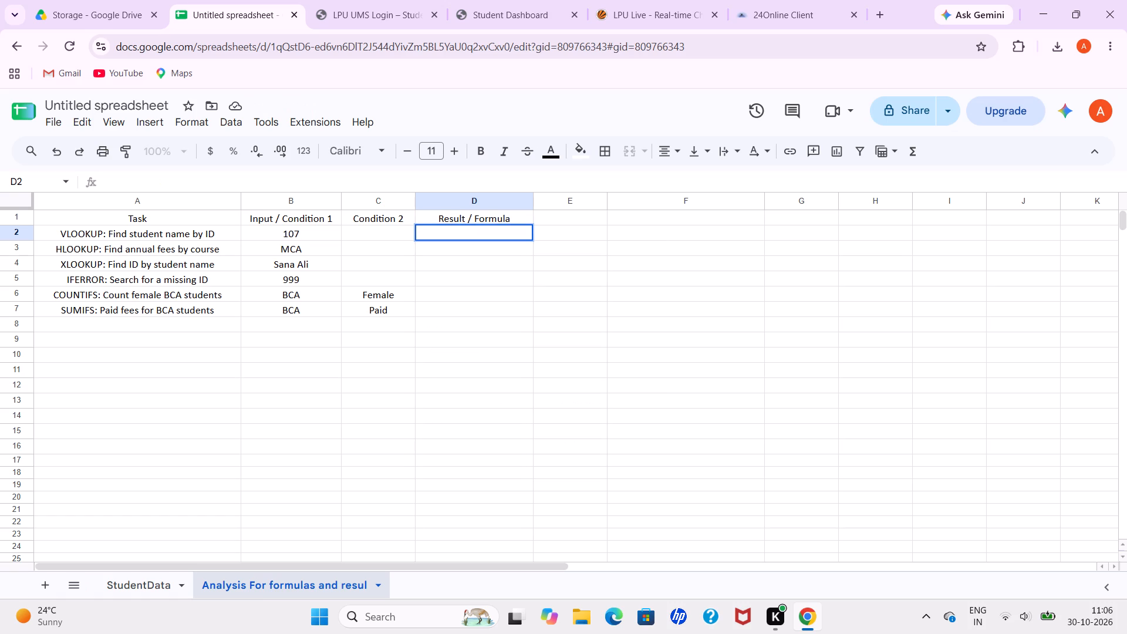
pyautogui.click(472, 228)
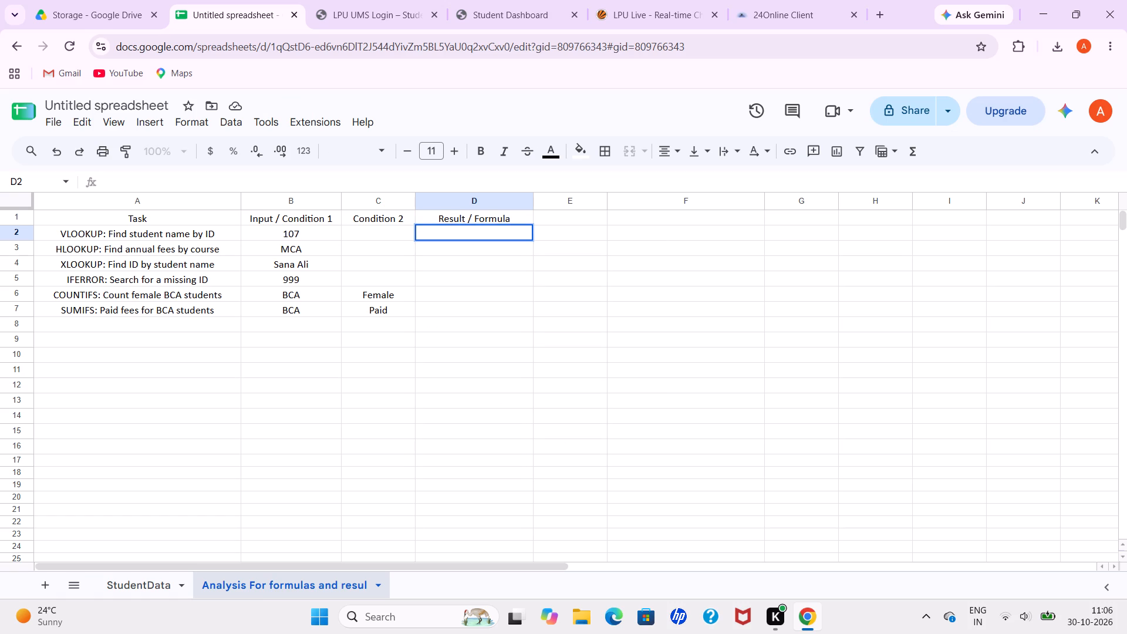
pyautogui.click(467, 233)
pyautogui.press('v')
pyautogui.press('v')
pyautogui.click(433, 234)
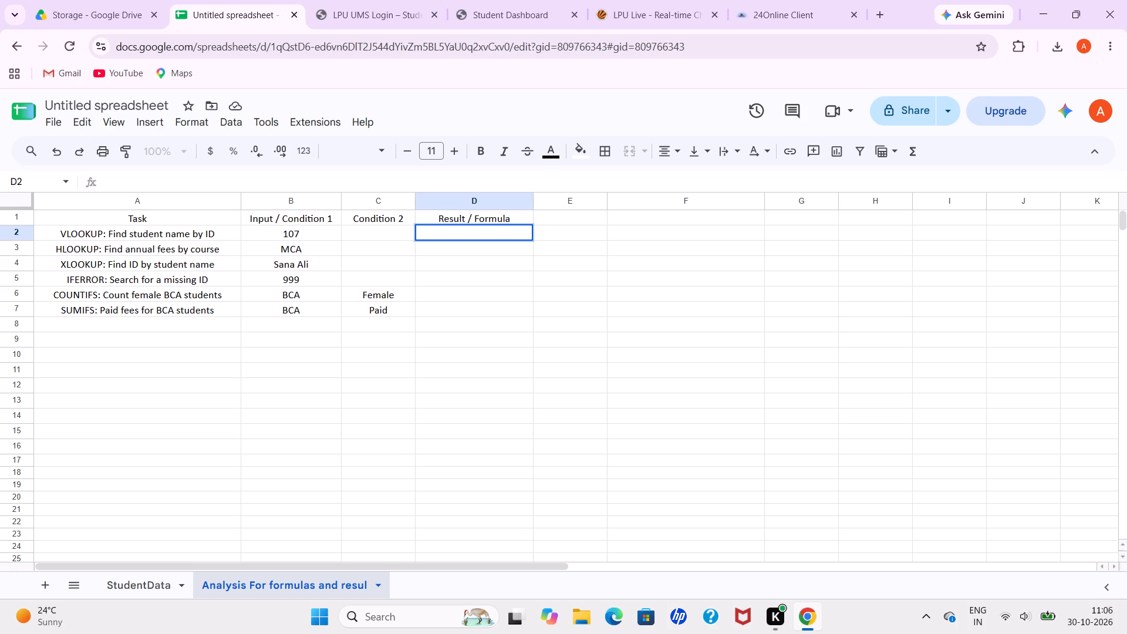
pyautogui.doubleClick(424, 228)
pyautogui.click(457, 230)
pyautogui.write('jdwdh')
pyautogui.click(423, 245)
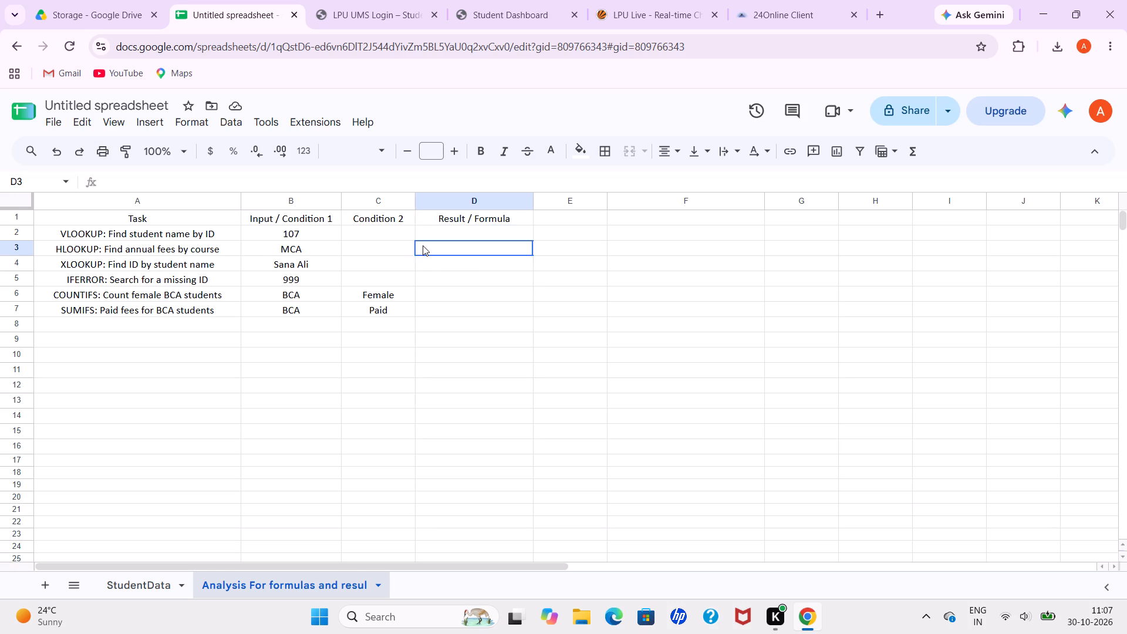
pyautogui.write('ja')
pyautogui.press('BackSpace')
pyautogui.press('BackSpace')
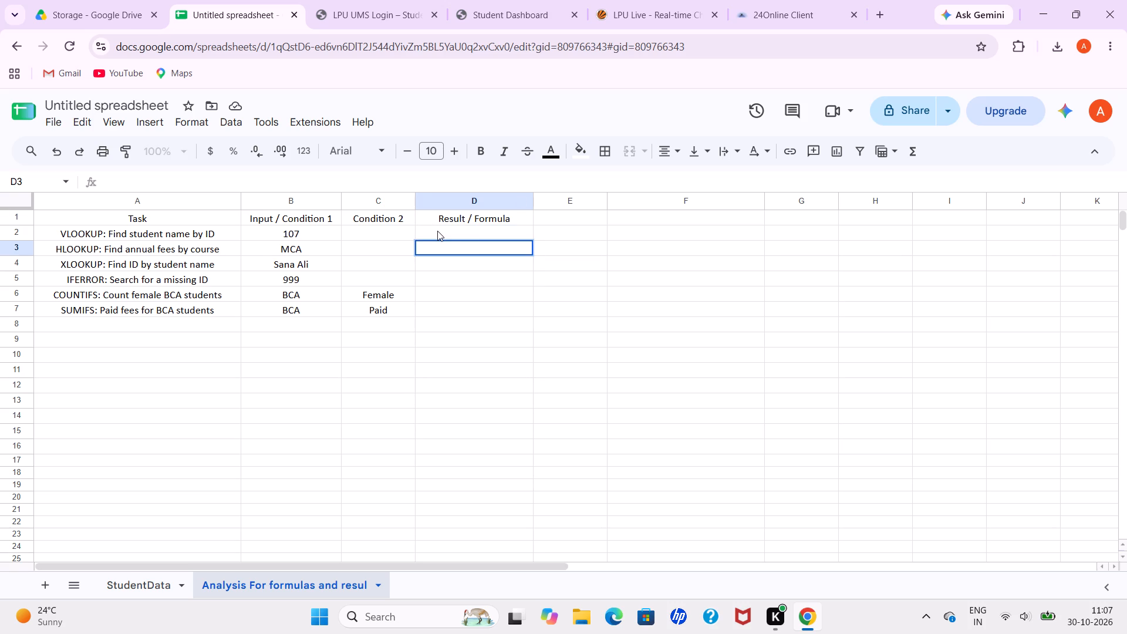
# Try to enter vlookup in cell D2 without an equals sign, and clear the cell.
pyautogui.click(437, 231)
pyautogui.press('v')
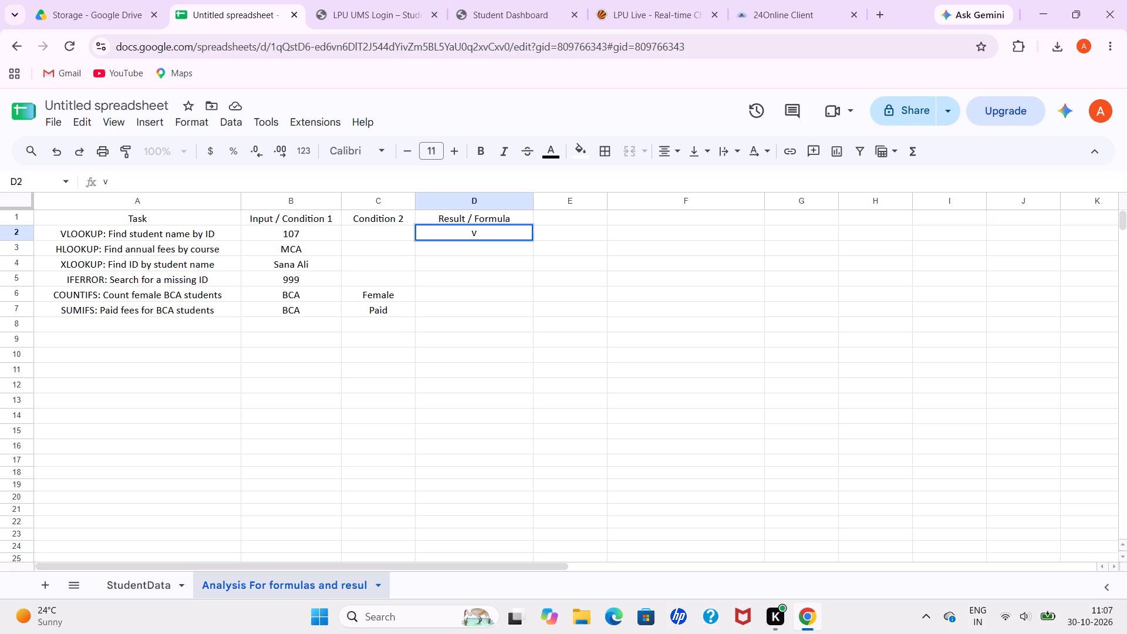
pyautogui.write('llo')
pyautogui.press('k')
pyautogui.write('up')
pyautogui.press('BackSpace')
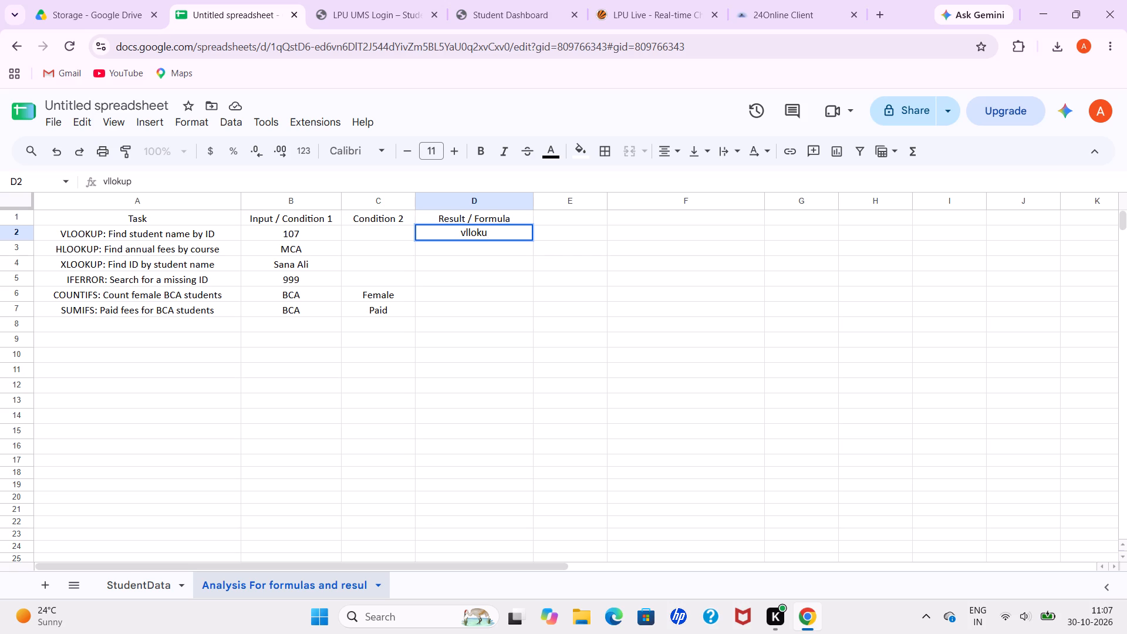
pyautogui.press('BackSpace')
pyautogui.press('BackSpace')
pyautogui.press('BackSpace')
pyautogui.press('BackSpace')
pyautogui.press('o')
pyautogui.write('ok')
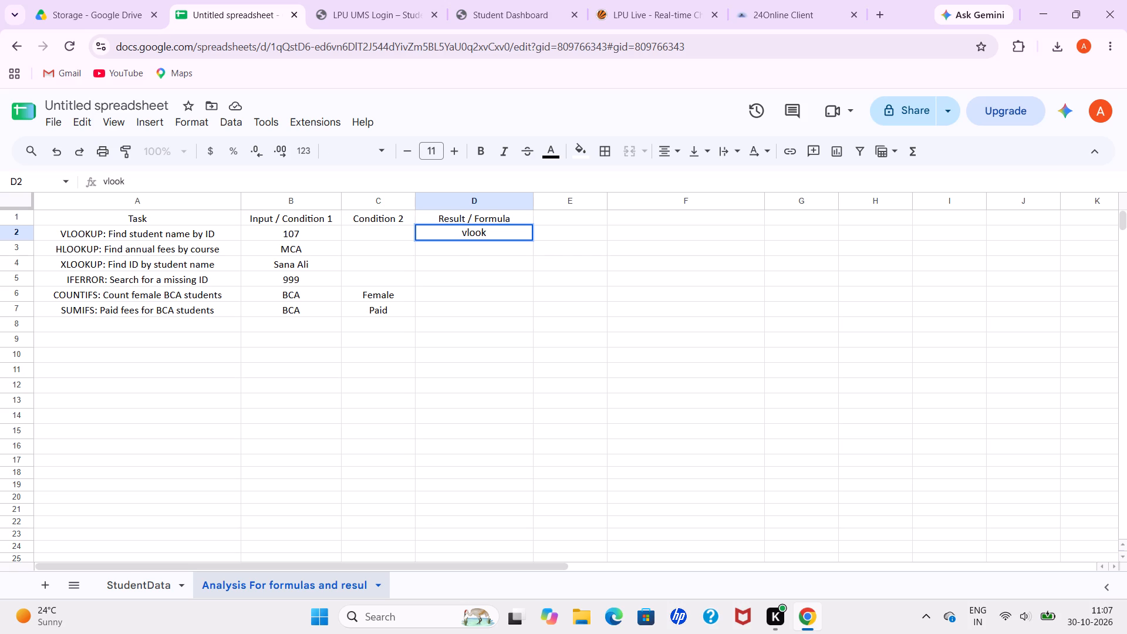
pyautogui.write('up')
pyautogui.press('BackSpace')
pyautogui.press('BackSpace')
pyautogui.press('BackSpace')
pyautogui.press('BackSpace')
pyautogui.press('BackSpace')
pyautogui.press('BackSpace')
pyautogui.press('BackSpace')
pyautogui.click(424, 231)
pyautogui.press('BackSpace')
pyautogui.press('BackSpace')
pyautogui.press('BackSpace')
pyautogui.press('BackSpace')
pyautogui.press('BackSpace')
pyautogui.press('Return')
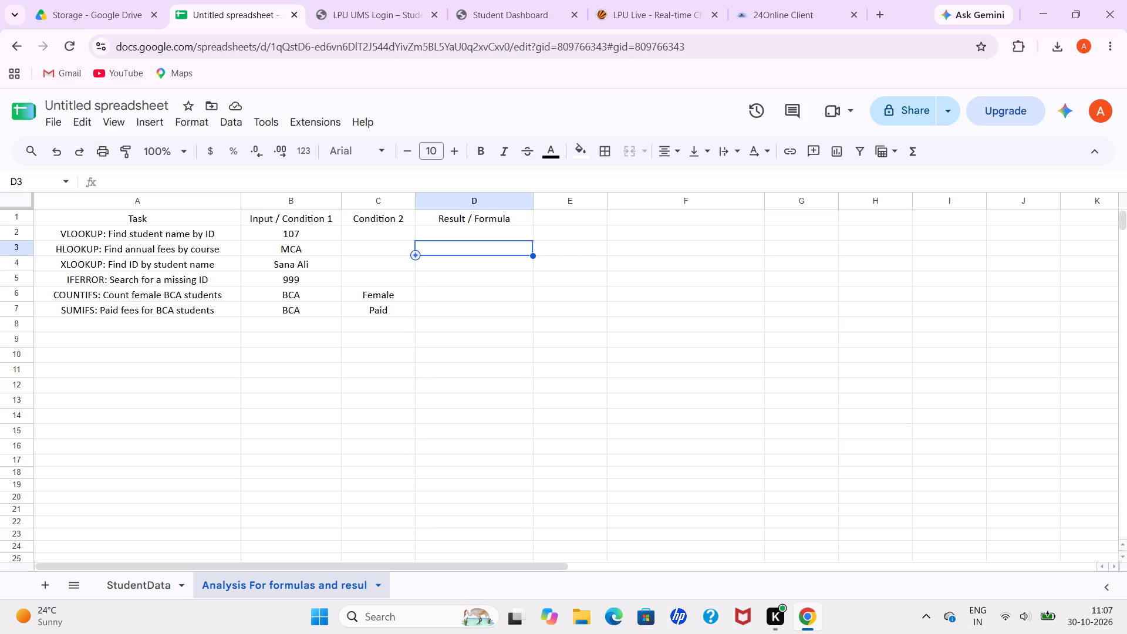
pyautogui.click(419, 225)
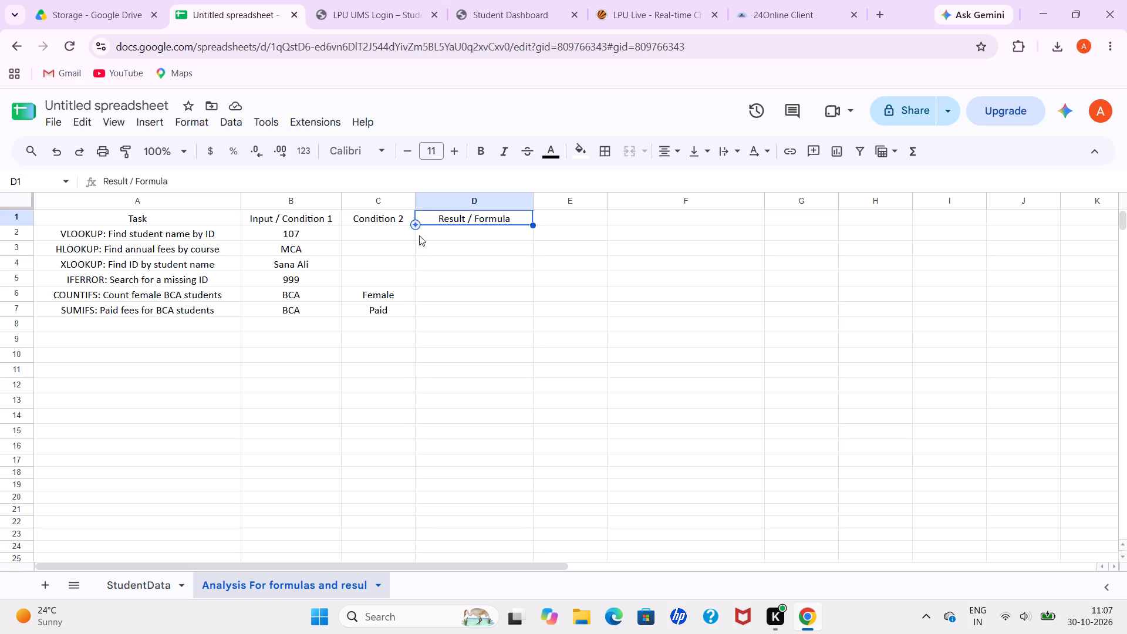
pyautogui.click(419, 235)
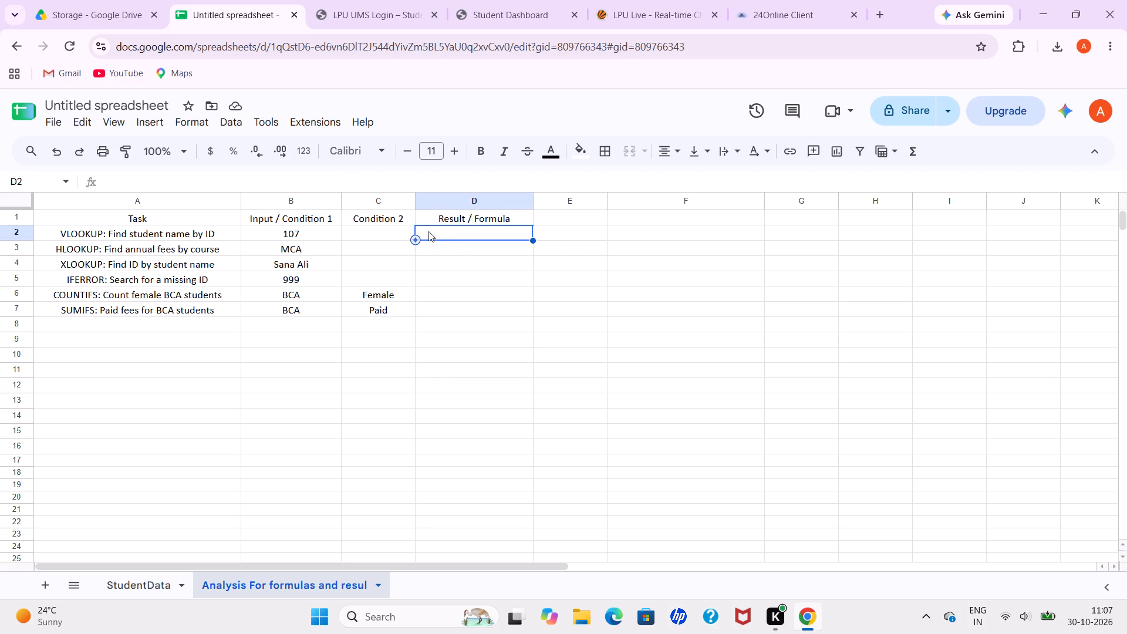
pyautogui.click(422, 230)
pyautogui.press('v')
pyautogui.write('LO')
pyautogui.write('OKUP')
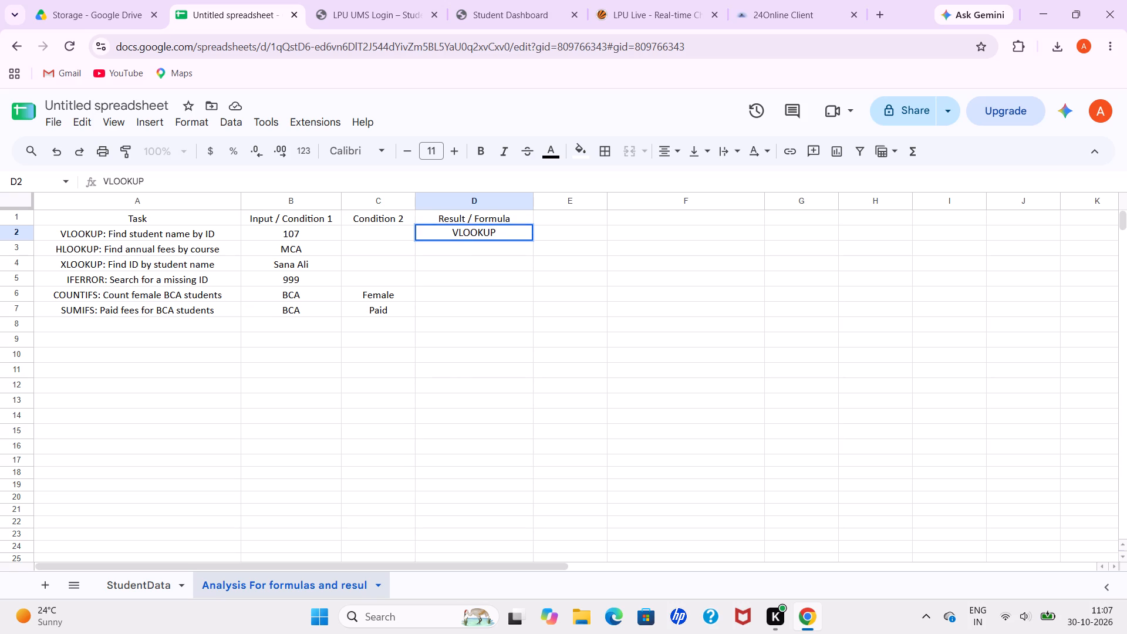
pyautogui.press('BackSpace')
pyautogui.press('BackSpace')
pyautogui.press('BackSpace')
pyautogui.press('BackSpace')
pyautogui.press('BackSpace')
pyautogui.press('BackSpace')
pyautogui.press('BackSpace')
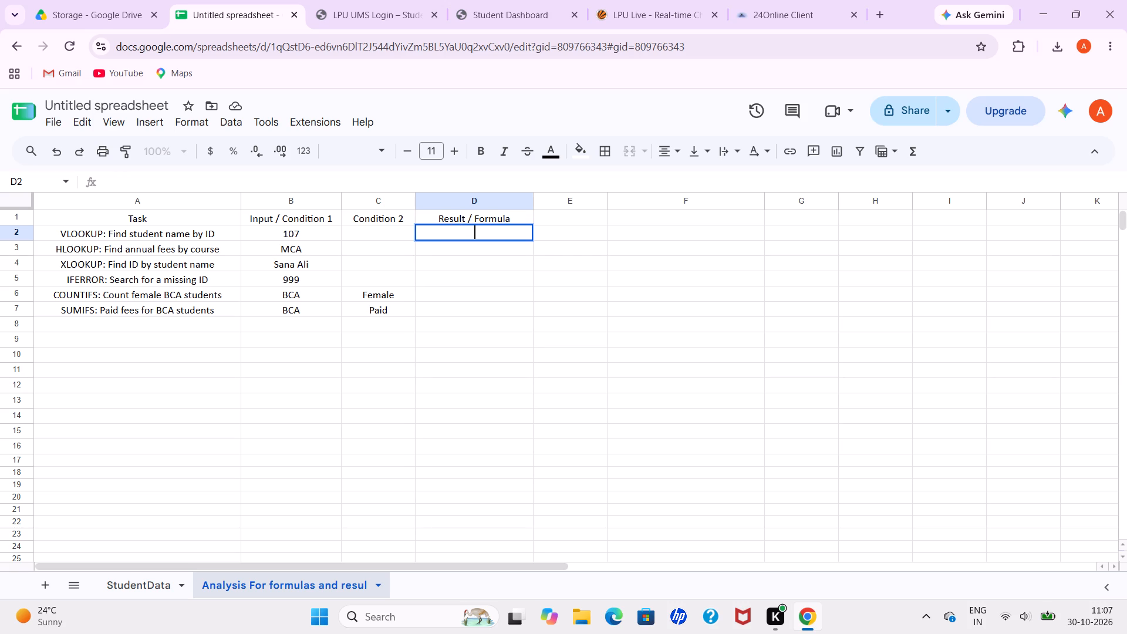
# Start a VLOOKUP formula in cell D2 of the Result / Formula column, with B2 as the search key.
pyautogui.write('VLOOKUP')
pyautogui.click(443, 231)
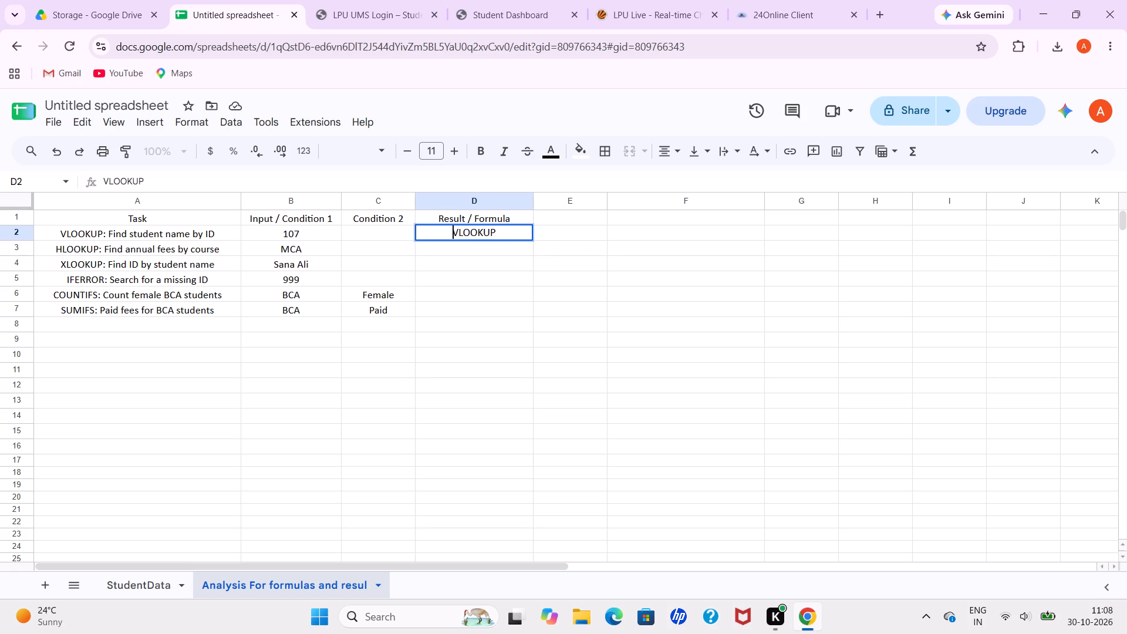
pyautogui.press('=')
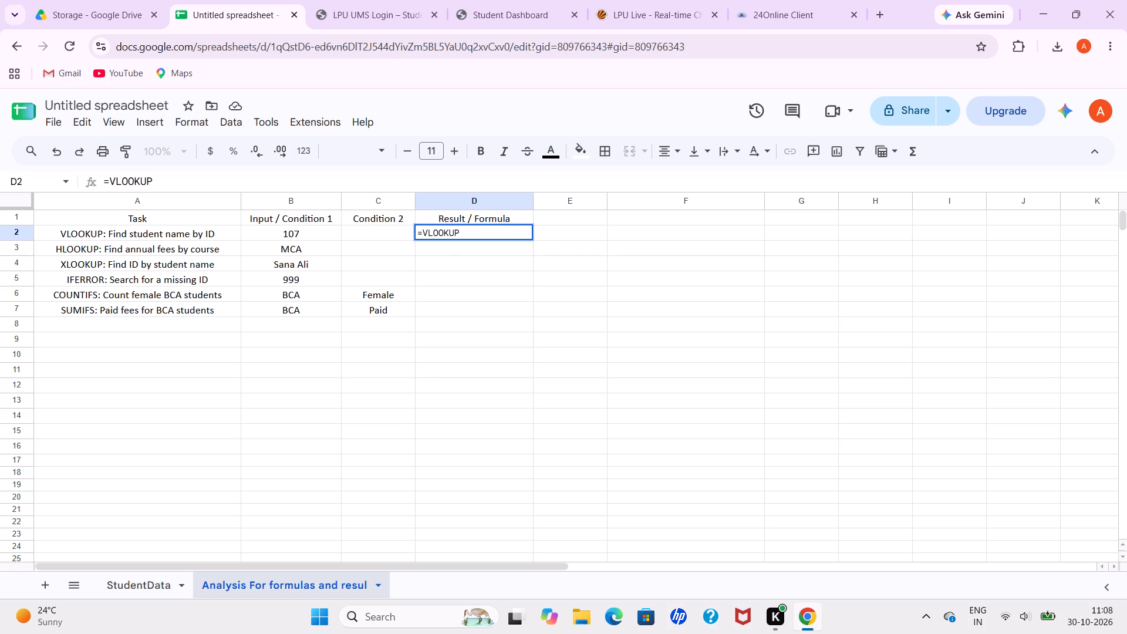
pyautogui.click(468, 232)
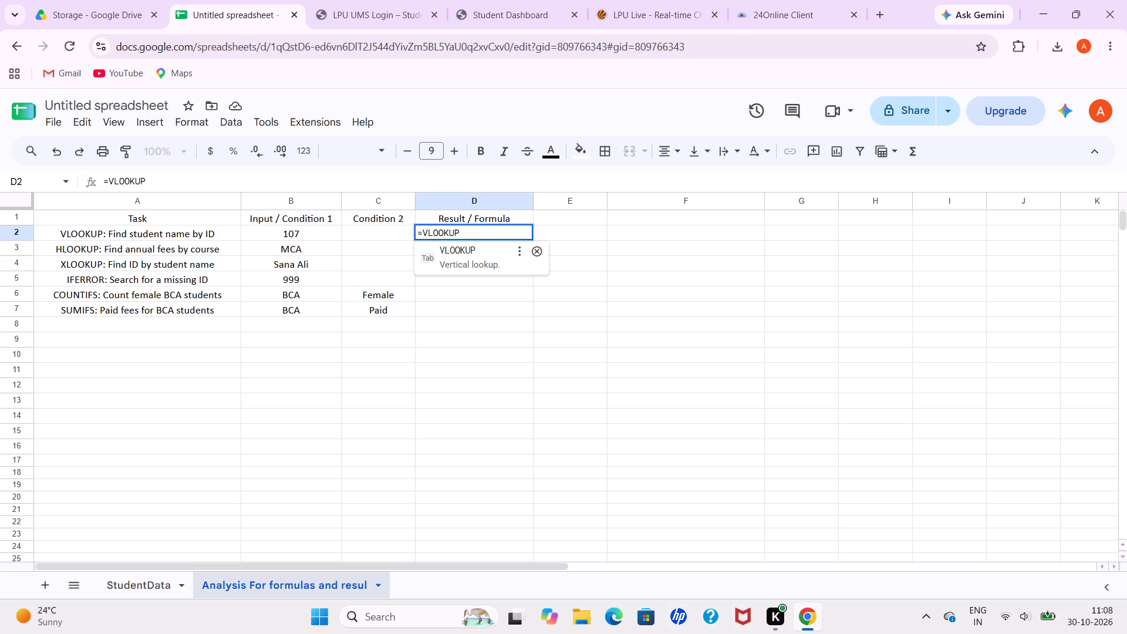
pyautogui.click(468, 258)
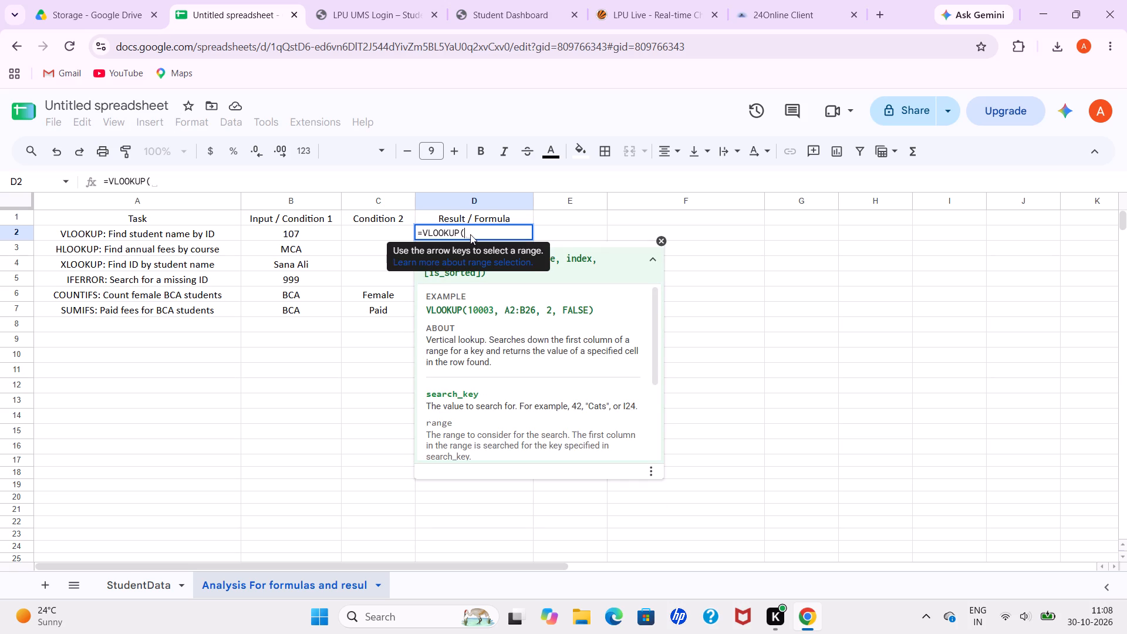
pyautogui.press('b')
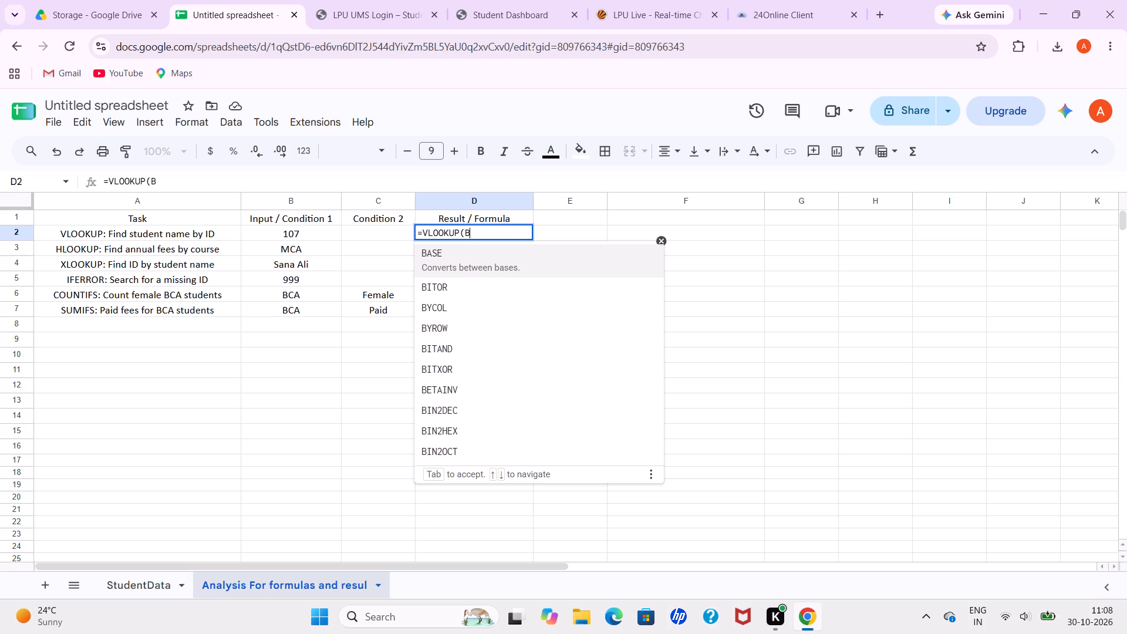
pyautogui.press('2')
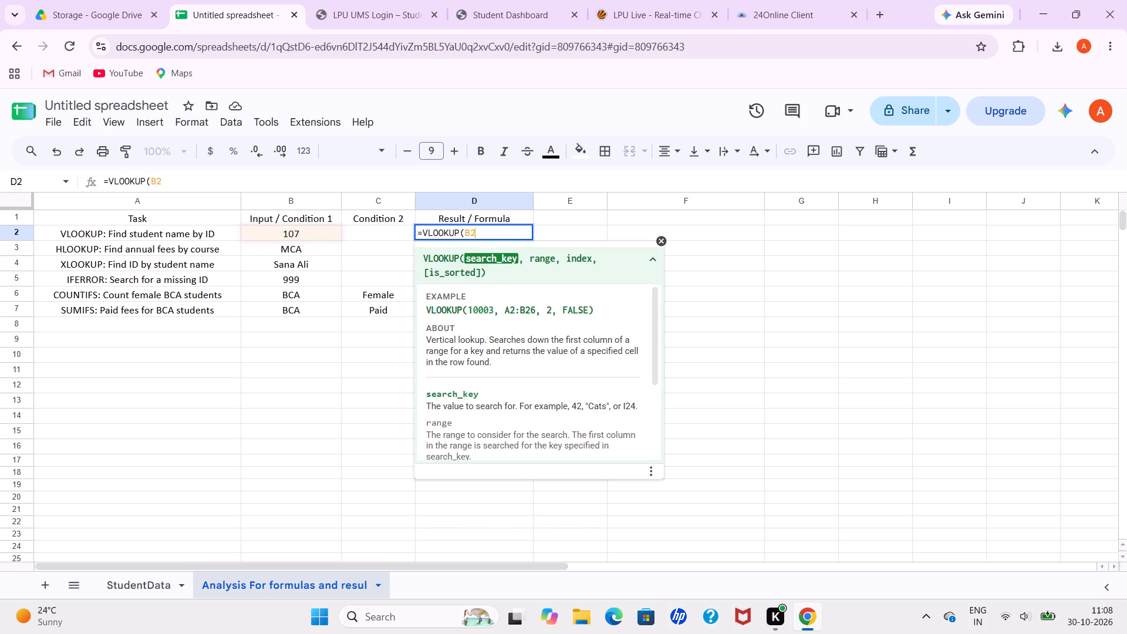
pyautogui.click(498, 259)
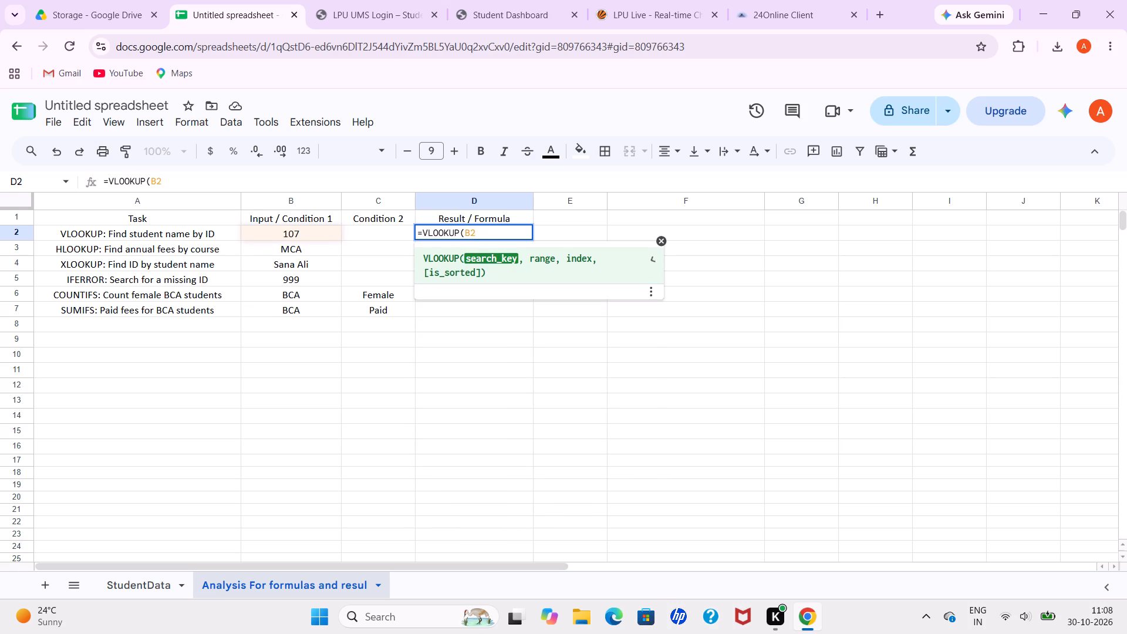
pyautogui.click(483, 231)
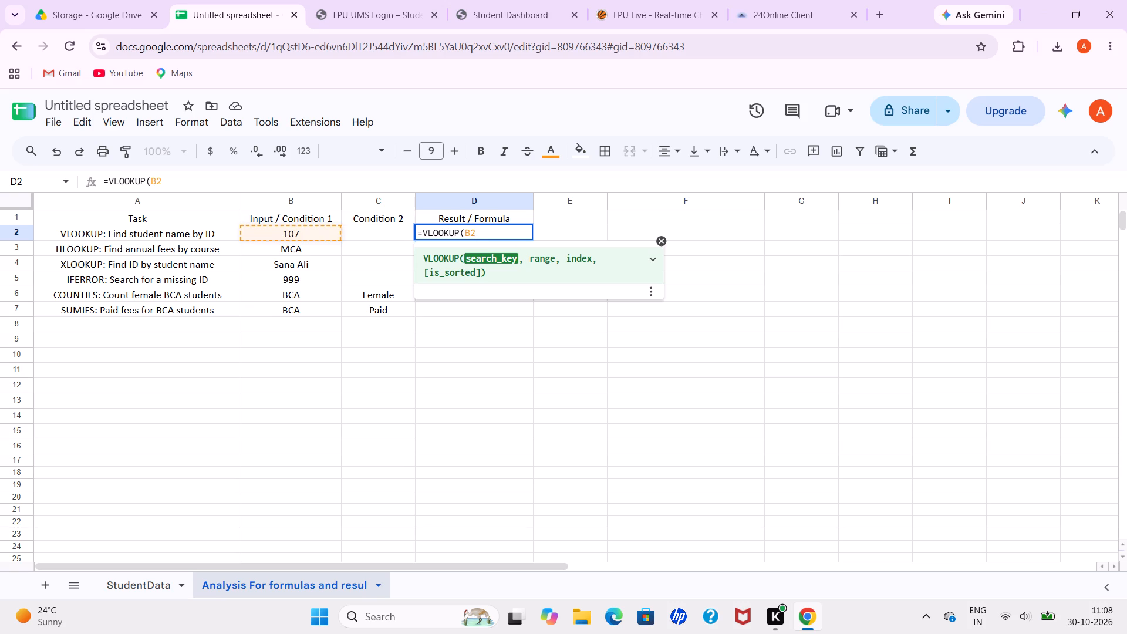
pyautogui.press(';')
pyautogui.press('BackSpace')
pyautogui.press(',')
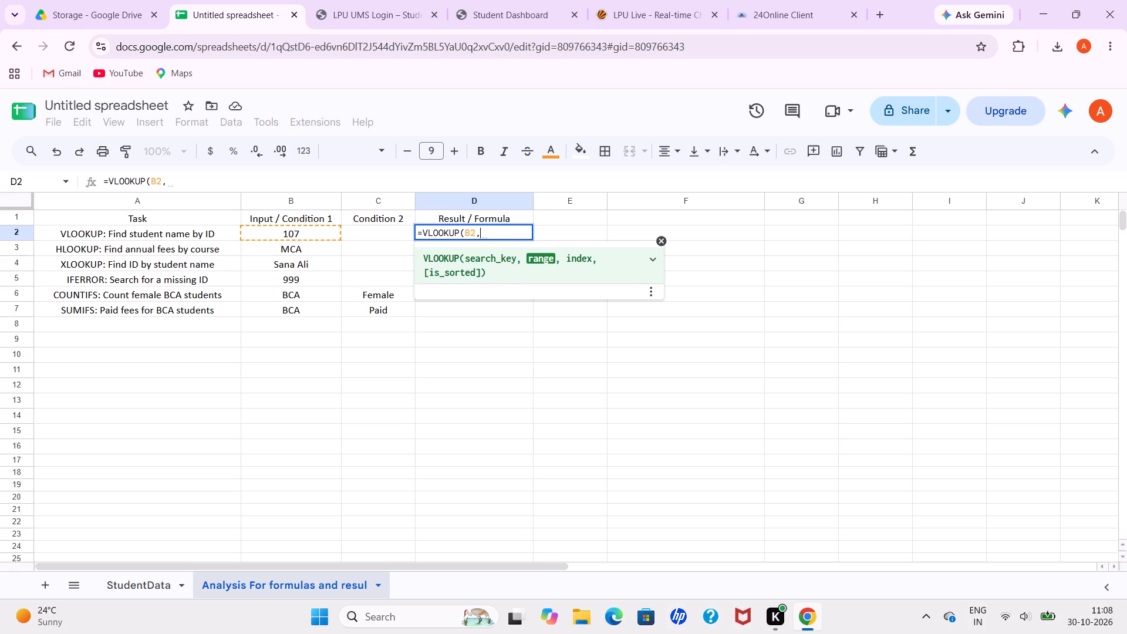
# Try to select the student records A2:F21 on the StudentData sheet as the VLOOKUP range.
pyautogui.click(162, 585)
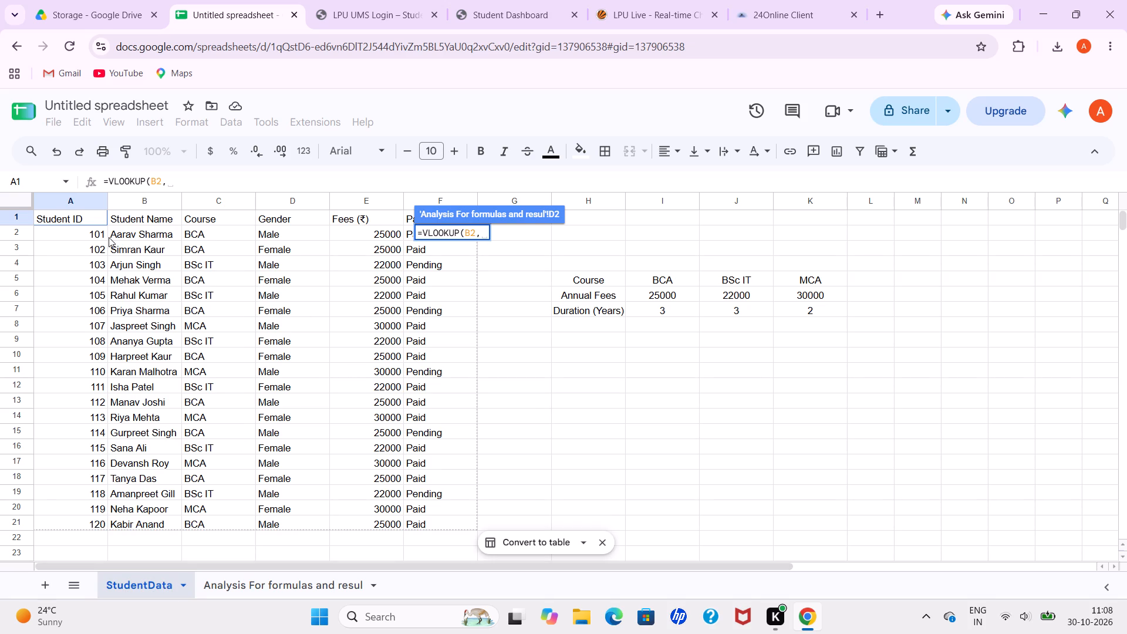
pyautogui.moveTo(93, 225); pyautogui.dragTo(100, 334)
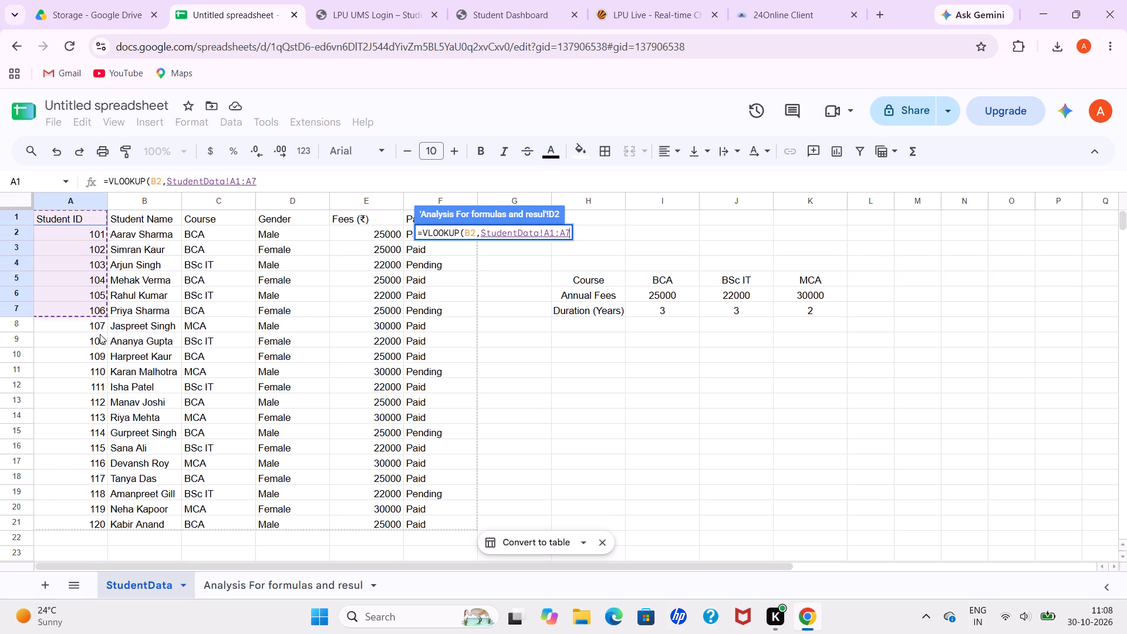
pyautogui.moveTo(100, 334); pyautogui.dragTo(75, 412)
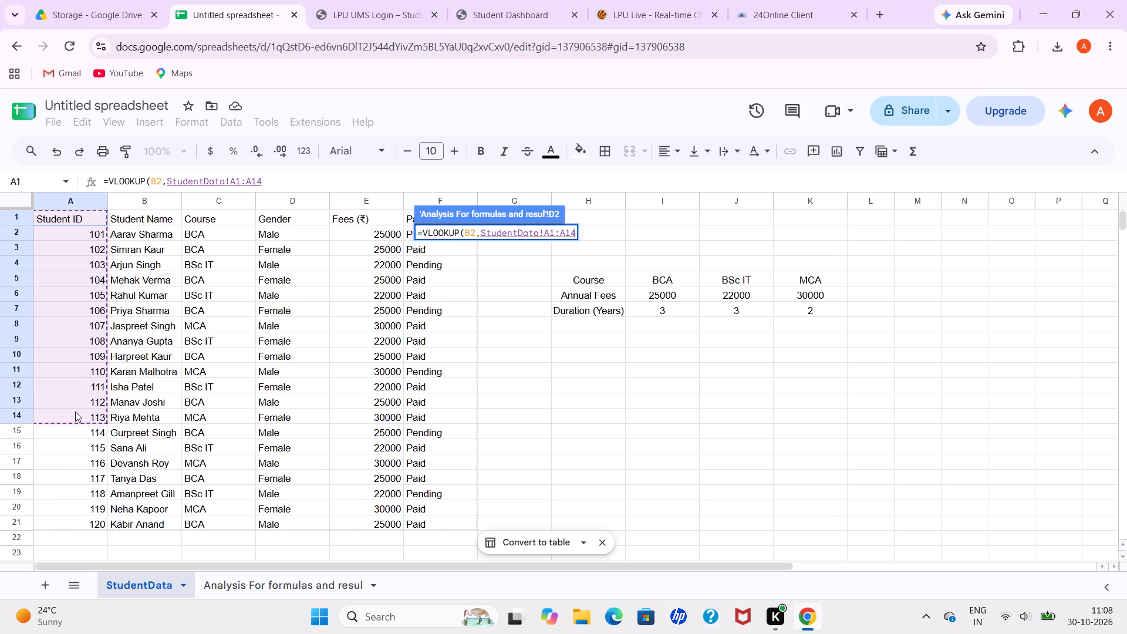
pyautogui.moveTo(75, 412); pyautogui.dragTo(85, 235)
pyautogui.click(65, 266)
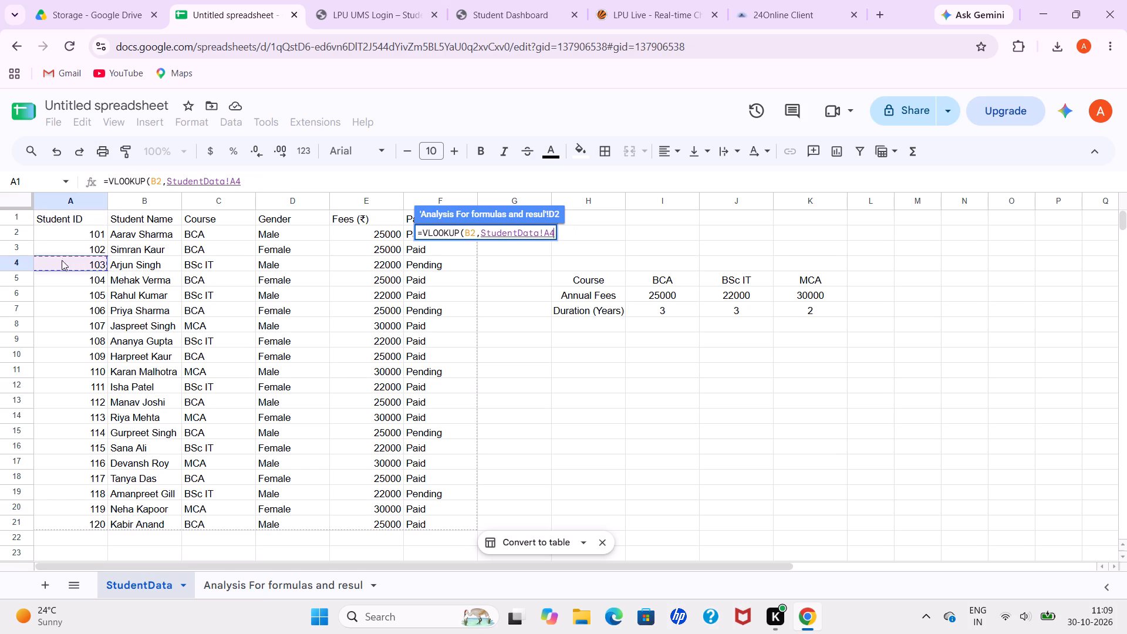
pyautogui.click(42, 226)
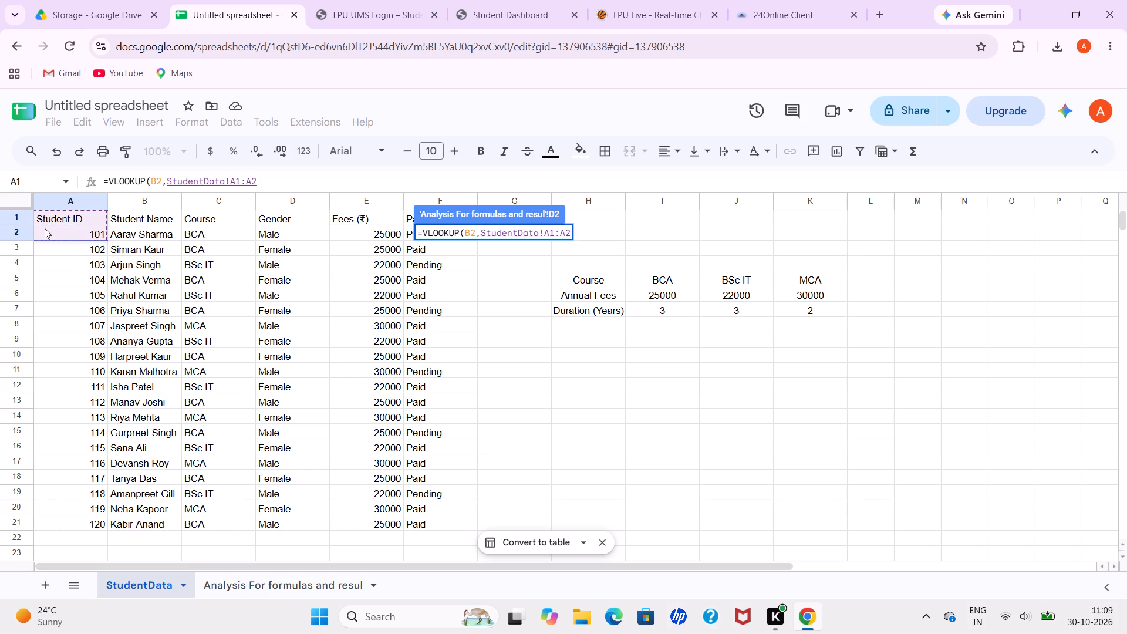
pyautogui.click(62, 282)
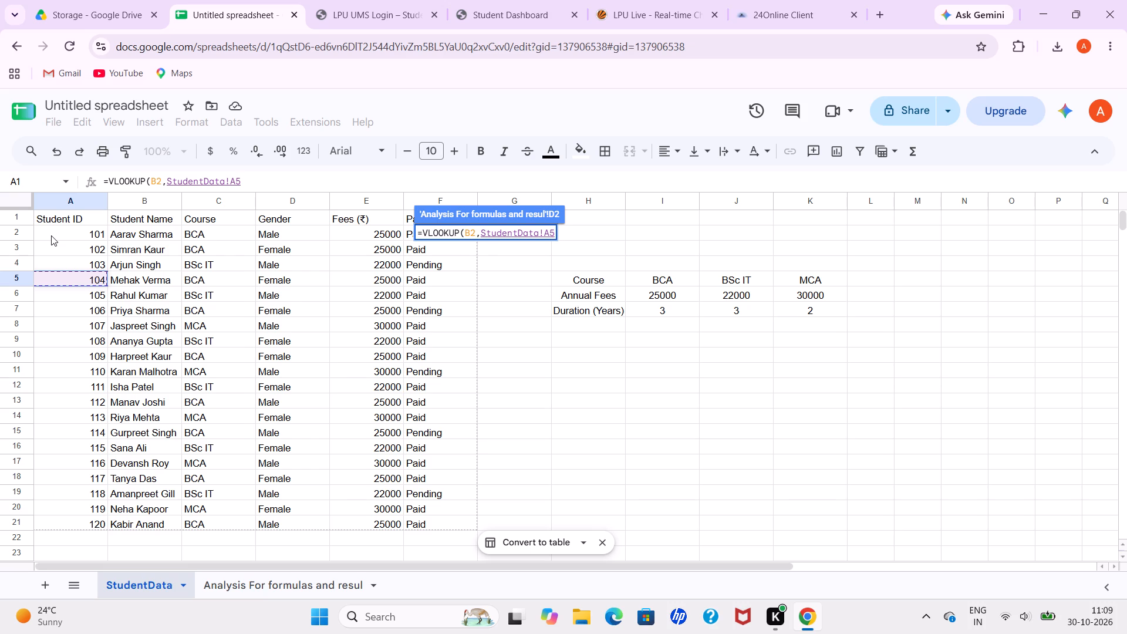
pyautogui.moveTo(51, 235); pyautogui.dragTo(123, 292)
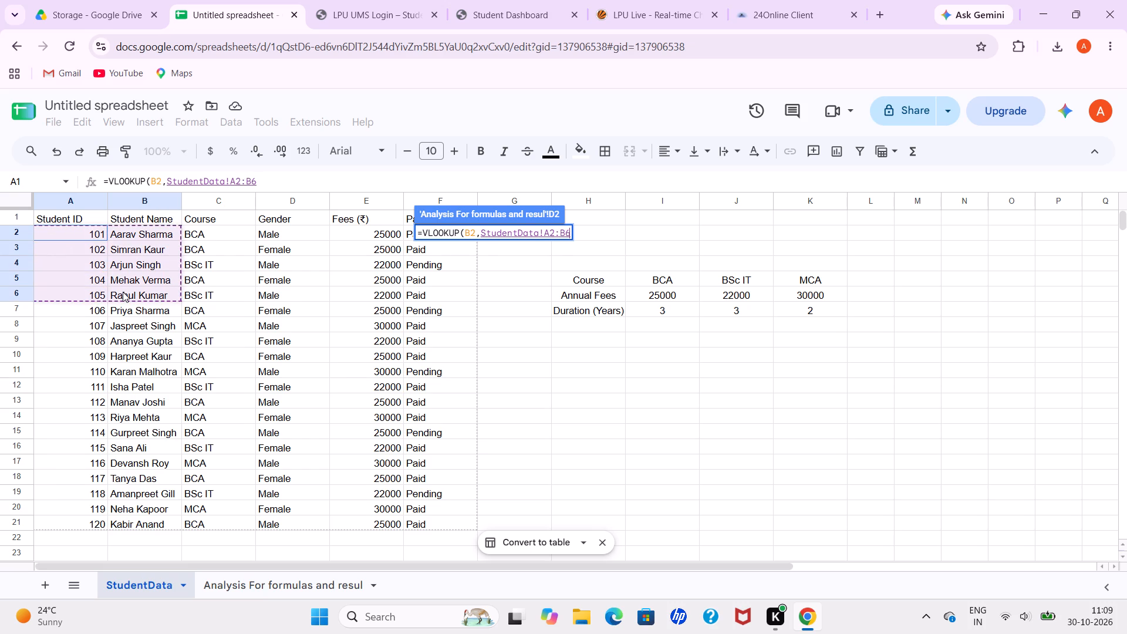
pyautogui.moveTo(123, 292); pyautogui.dragTo(66, 366)
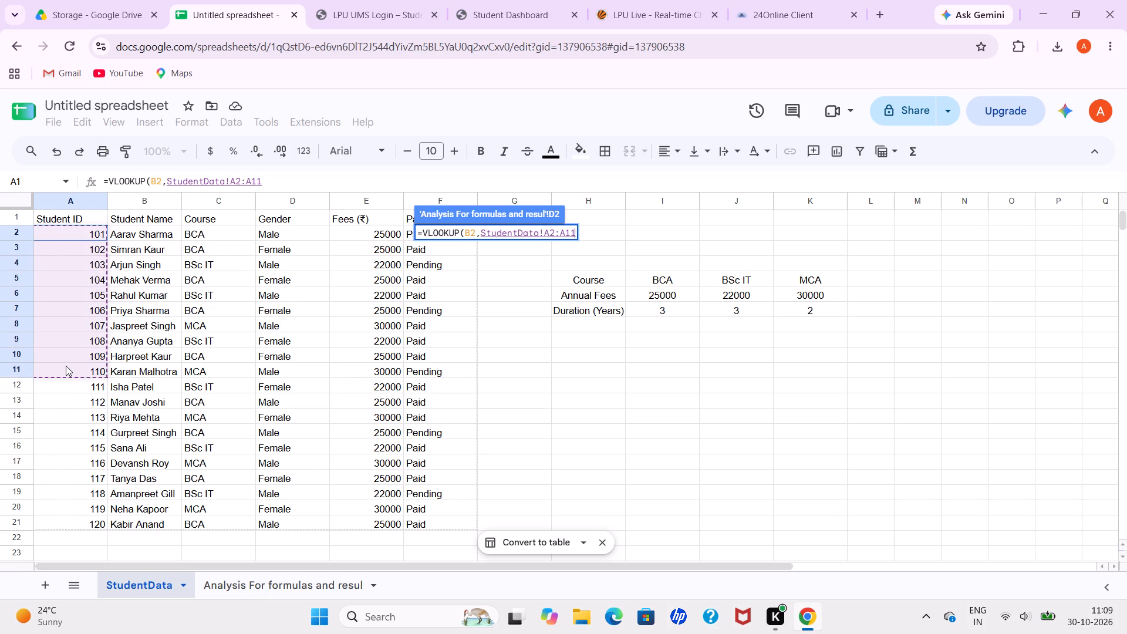
pyautogui.moveTo(66, 366); pyautogui.dragTo(85, 569)
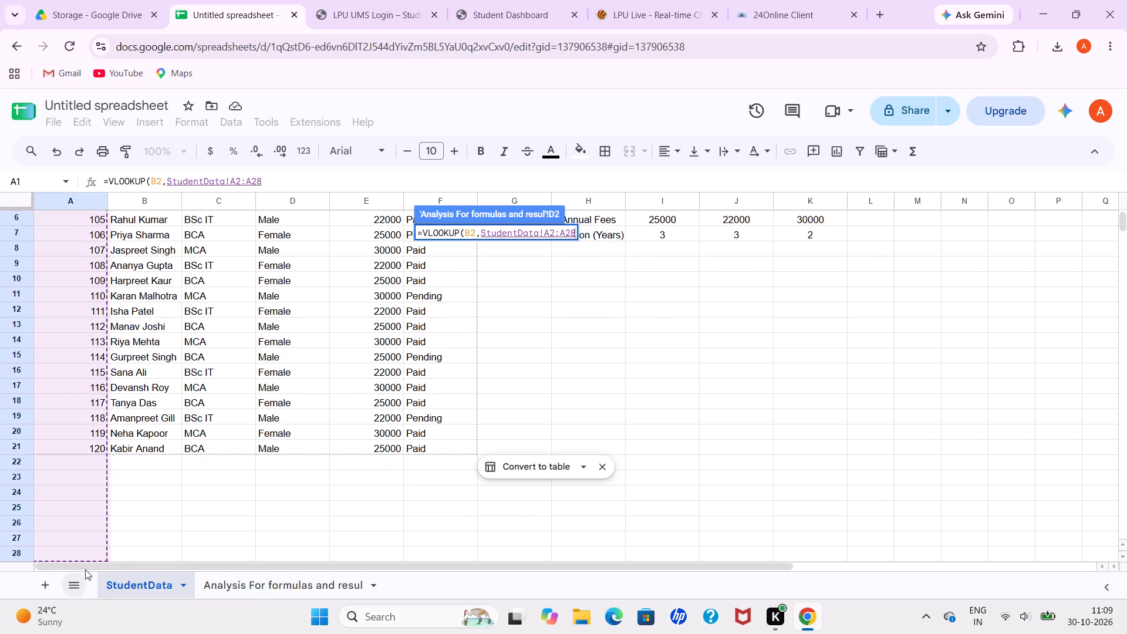
pyautogui.moveTo(85, 569); pyautogui.dragTo(370, 417)
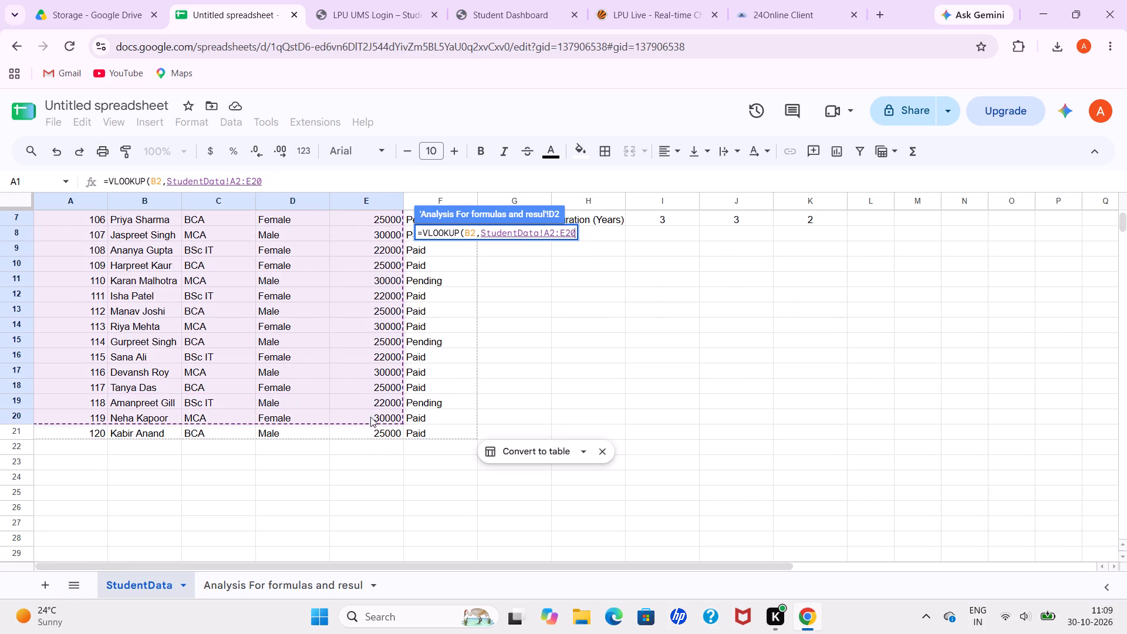
pyautogui.moveTo(370, 417); pyautogui.dragTo(588, 430)
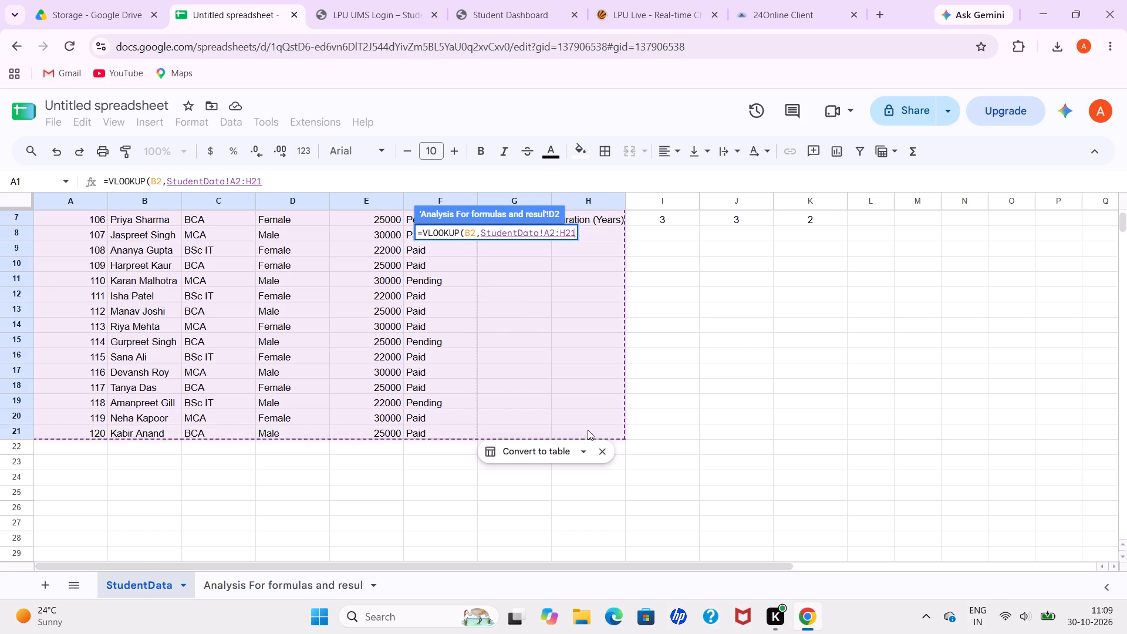
pyautogui.moveTo(588, 430); pyautogui.dragTo(443, 419)
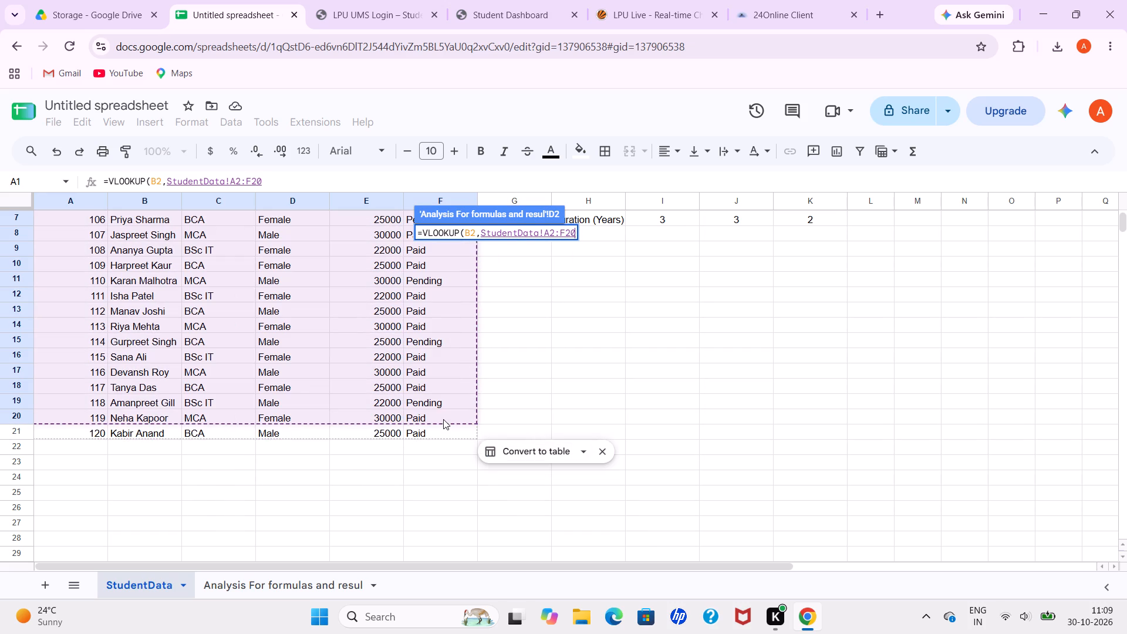
pyautogui.moveTo(443, 419); pyautogui.dragTo(449, 433)
pyautogui.rightClick(449, 433)
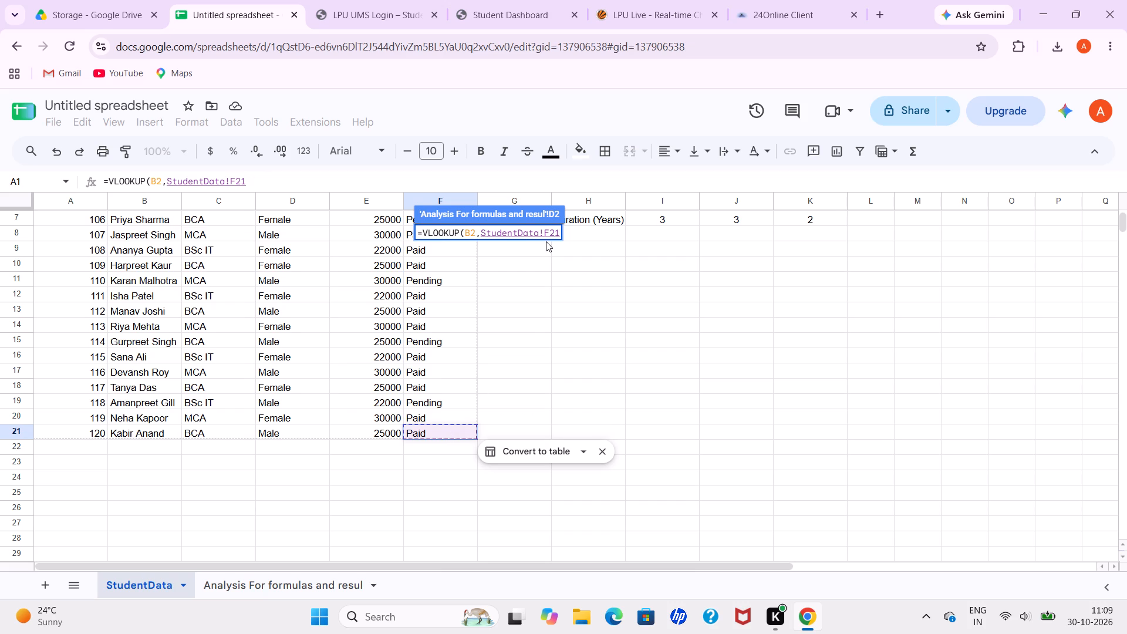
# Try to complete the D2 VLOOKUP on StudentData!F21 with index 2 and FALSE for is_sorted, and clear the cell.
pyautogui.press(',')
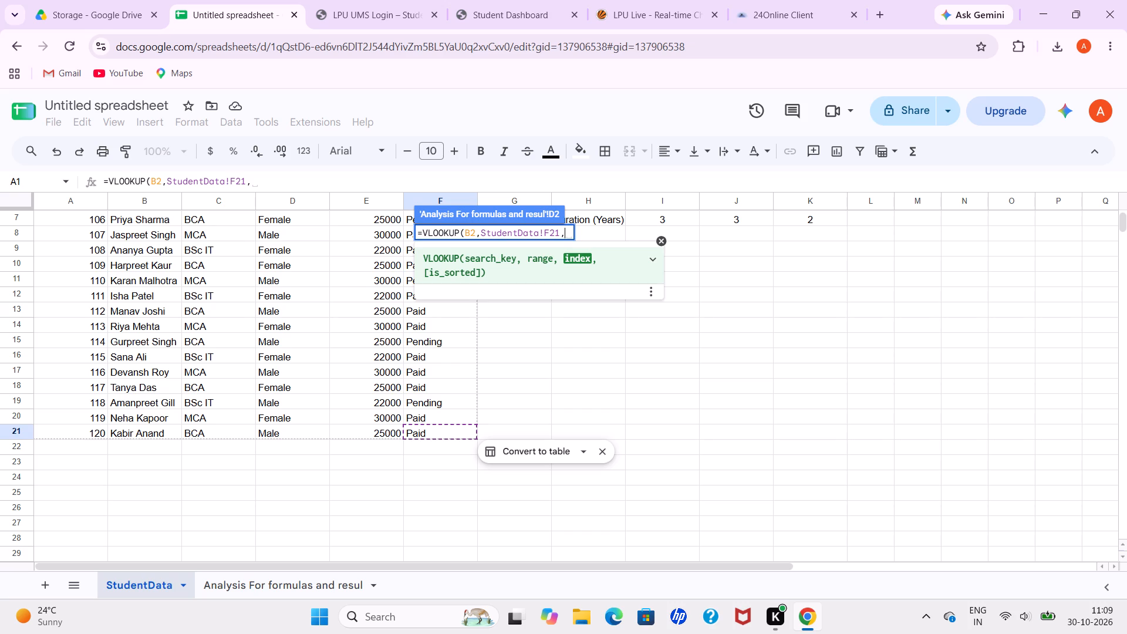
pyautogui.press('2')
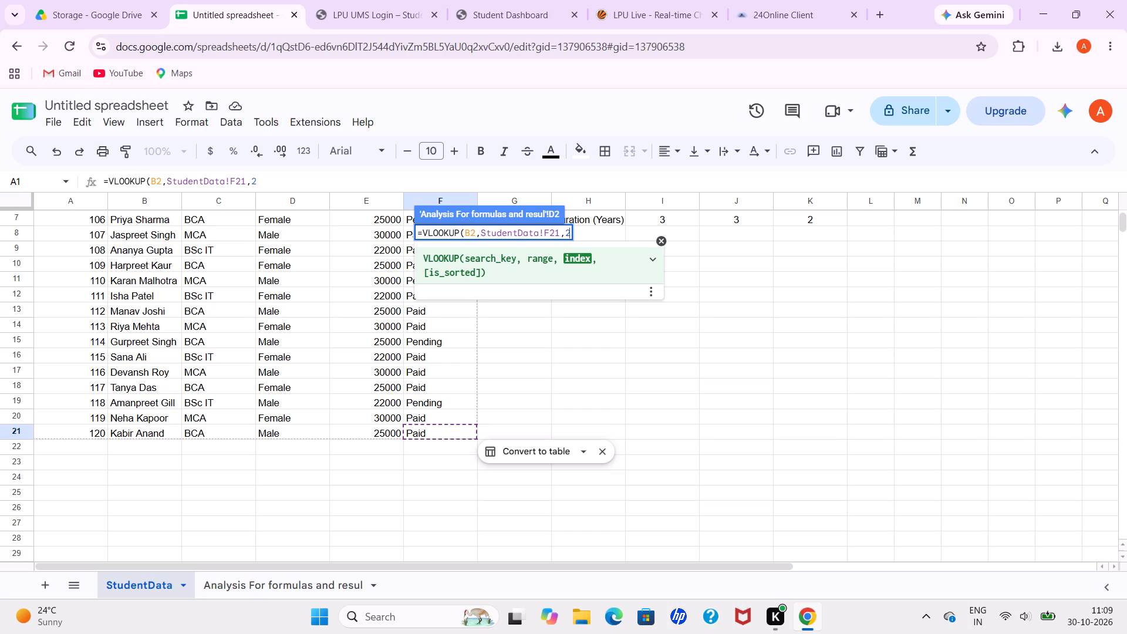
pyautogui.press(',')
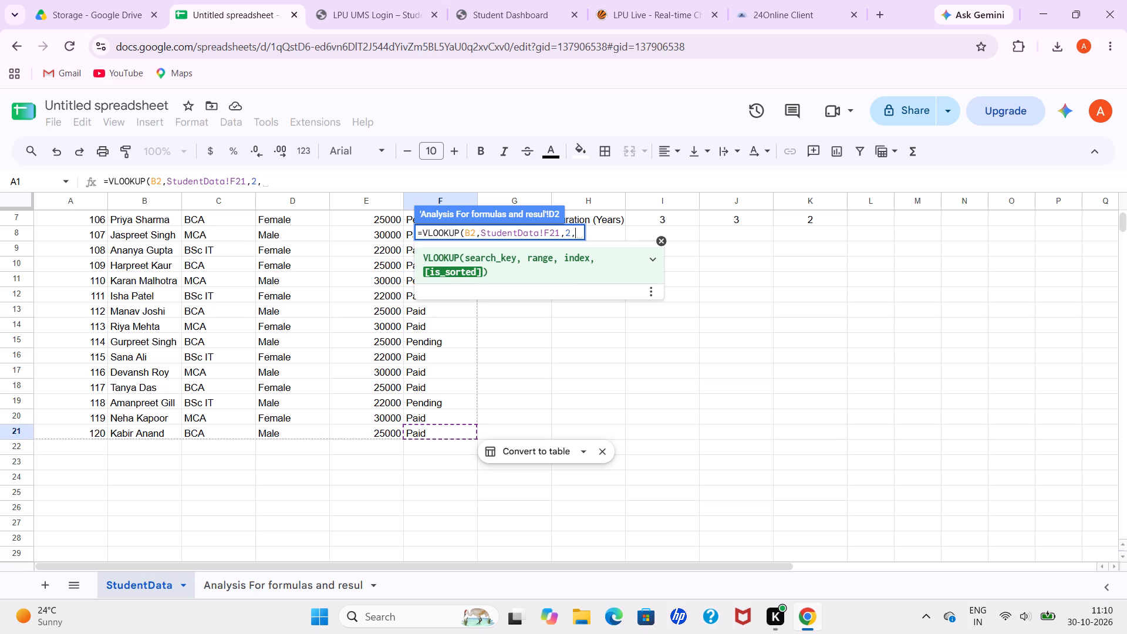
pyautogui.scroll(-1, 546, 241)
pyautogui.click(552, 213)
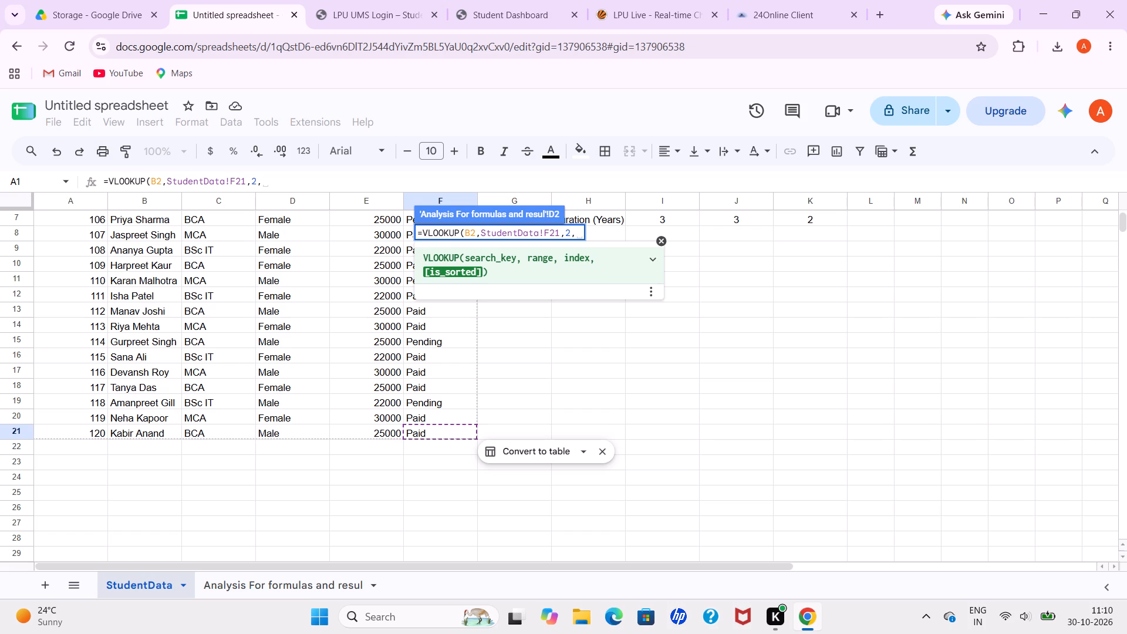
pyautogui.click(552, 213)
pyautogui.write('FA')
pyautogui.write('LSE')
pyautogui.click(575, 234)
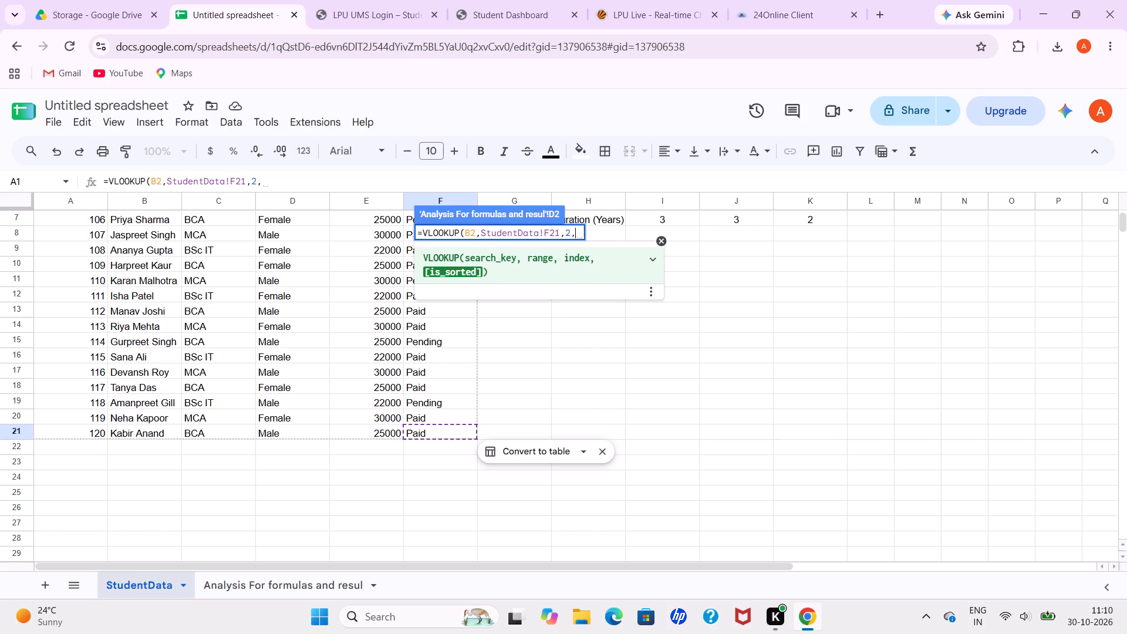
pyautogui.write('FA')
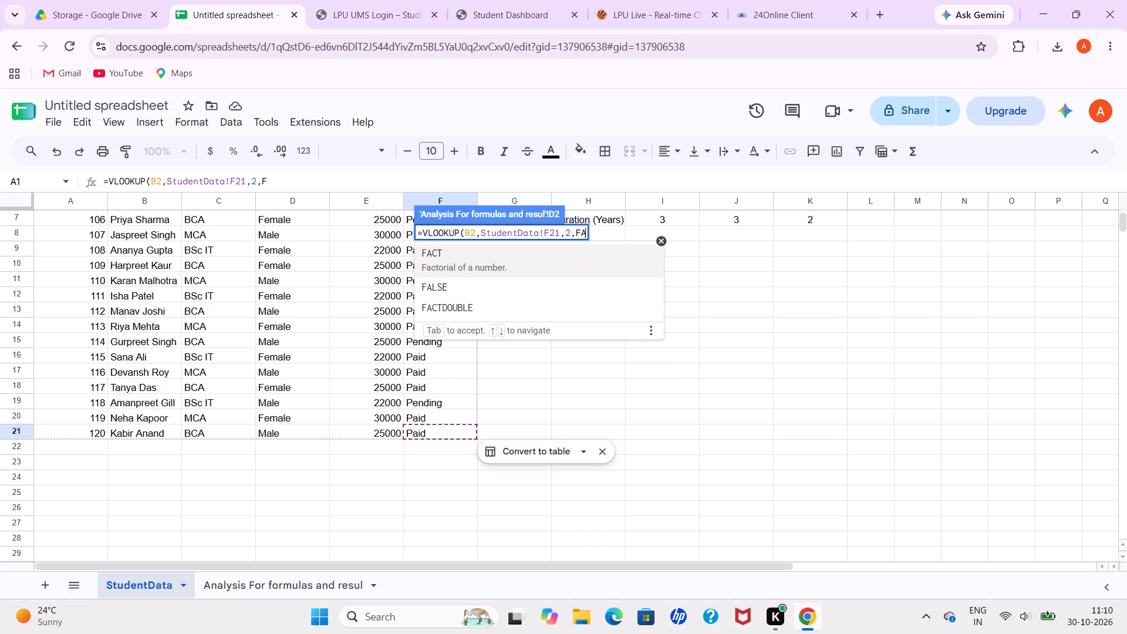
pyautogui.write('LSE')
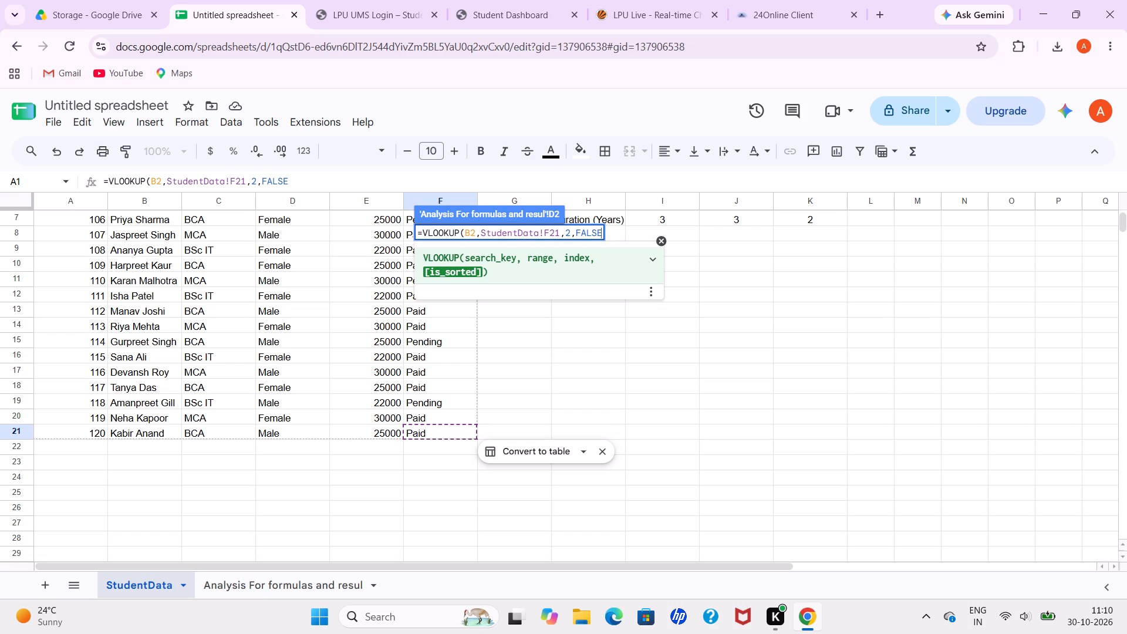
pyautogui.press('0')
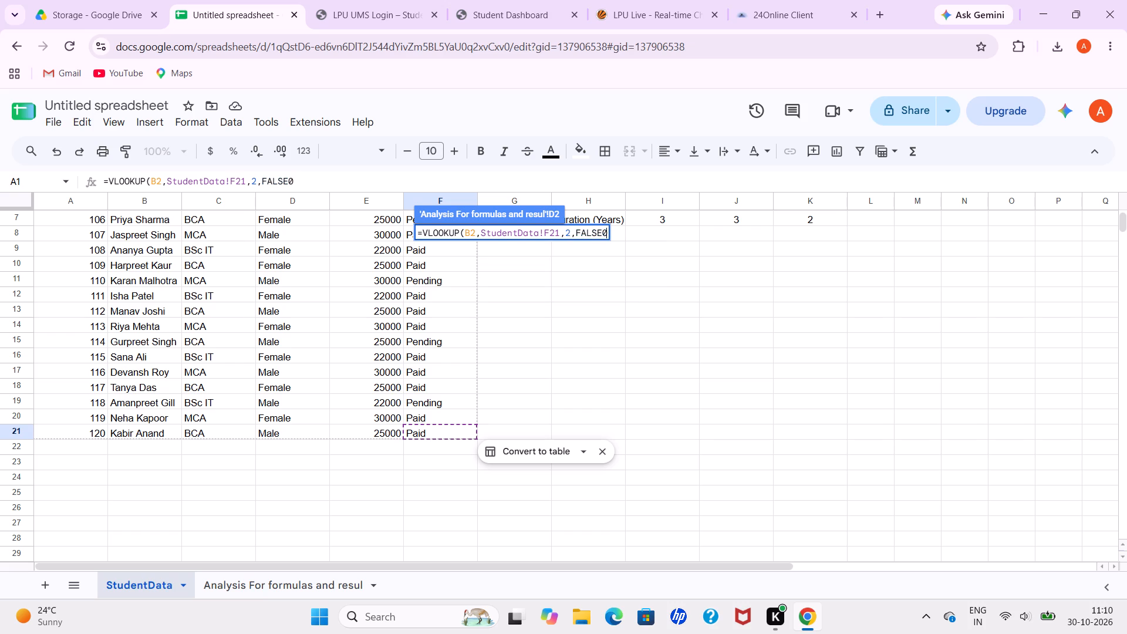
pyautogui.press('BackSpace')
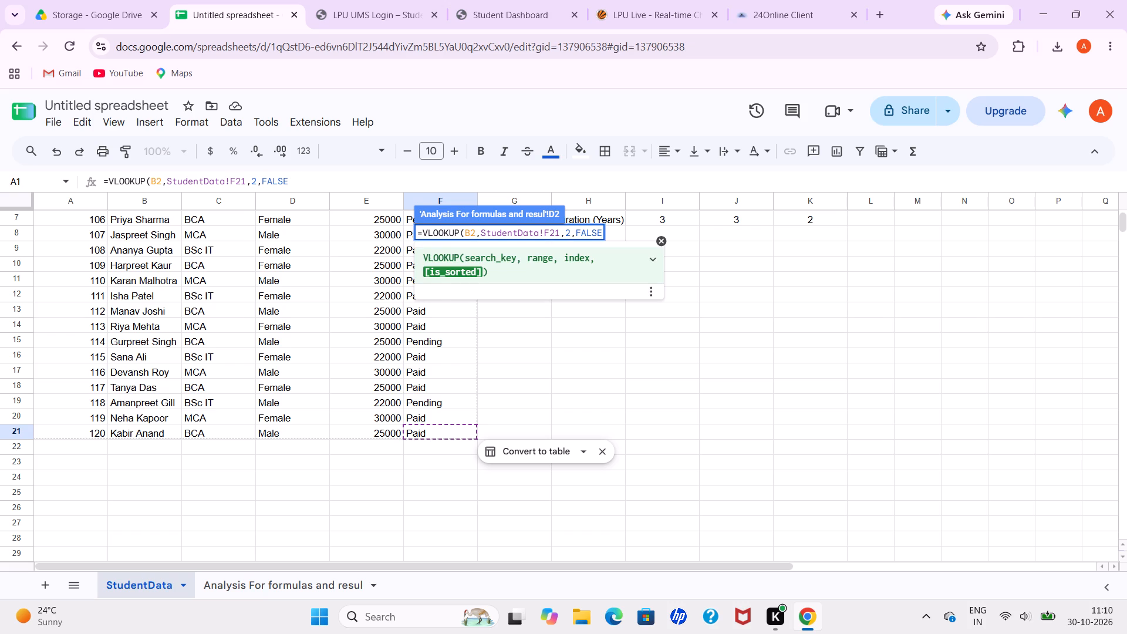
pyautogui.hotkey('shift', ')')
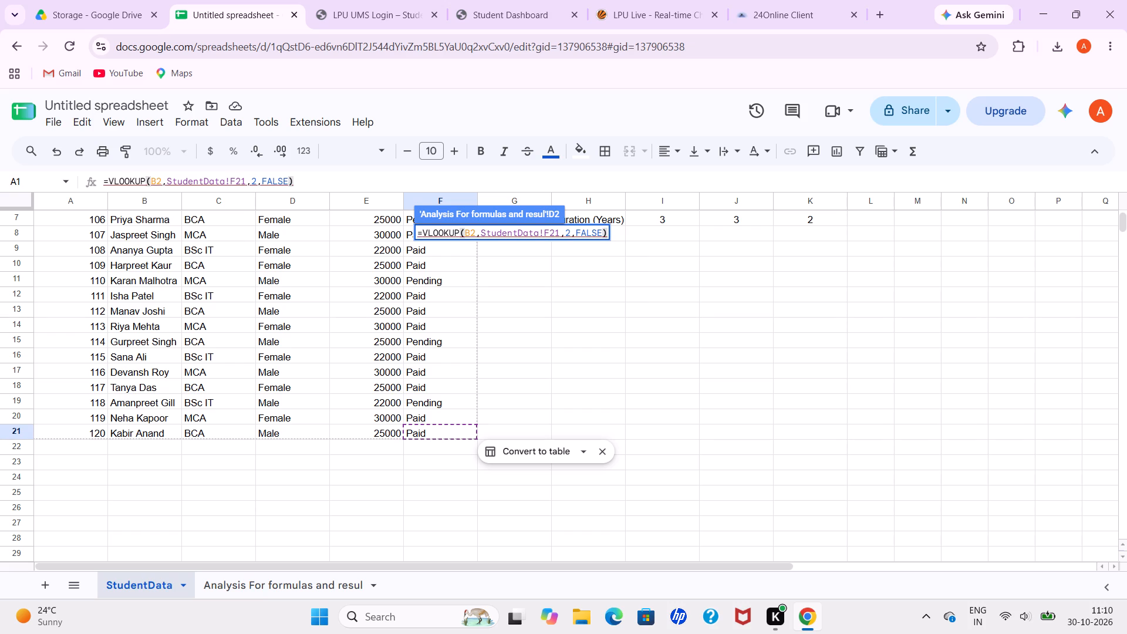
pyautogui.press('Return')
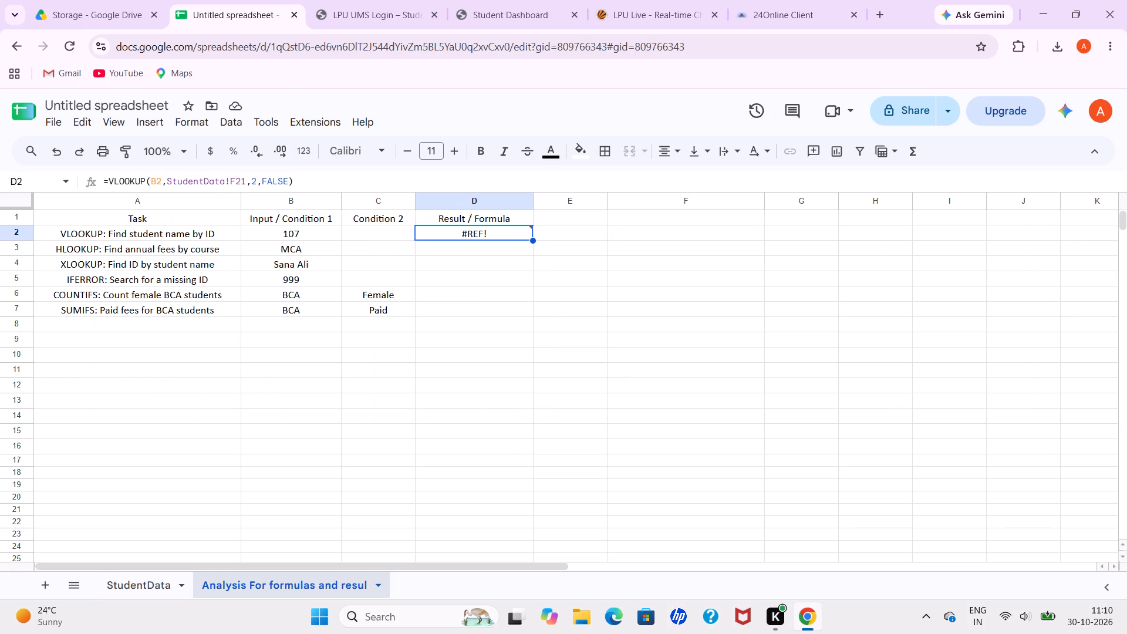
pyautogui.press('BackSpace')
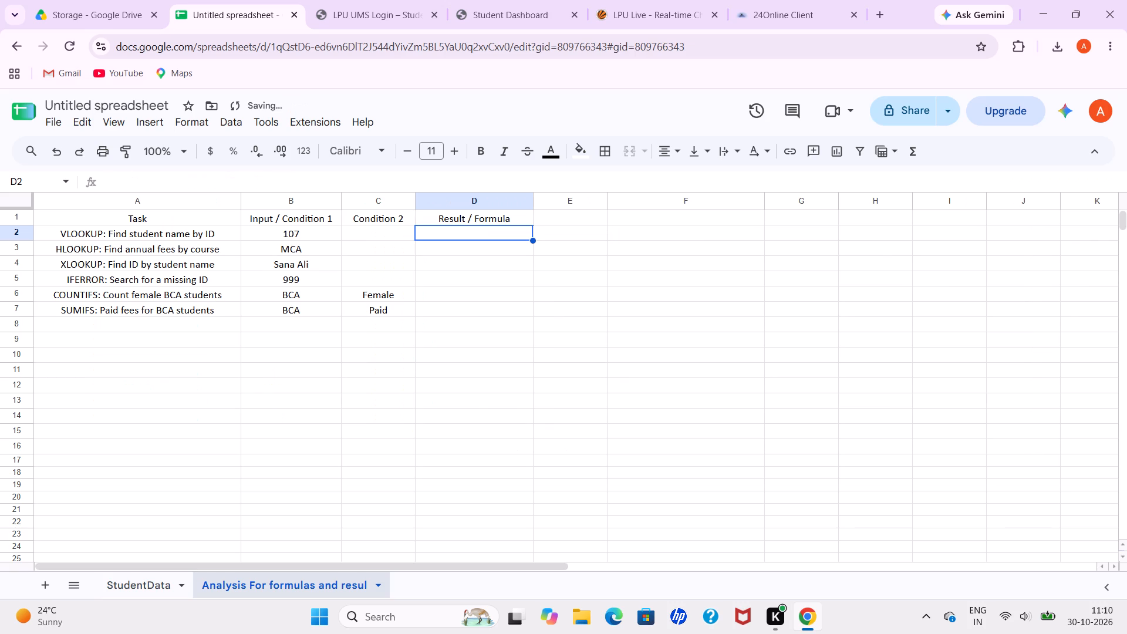
# Enter a partial VLOOKUP formula in cell D2 with B2 as the search key and StudentData as the range's sheet name.
pyautogui.press('=')
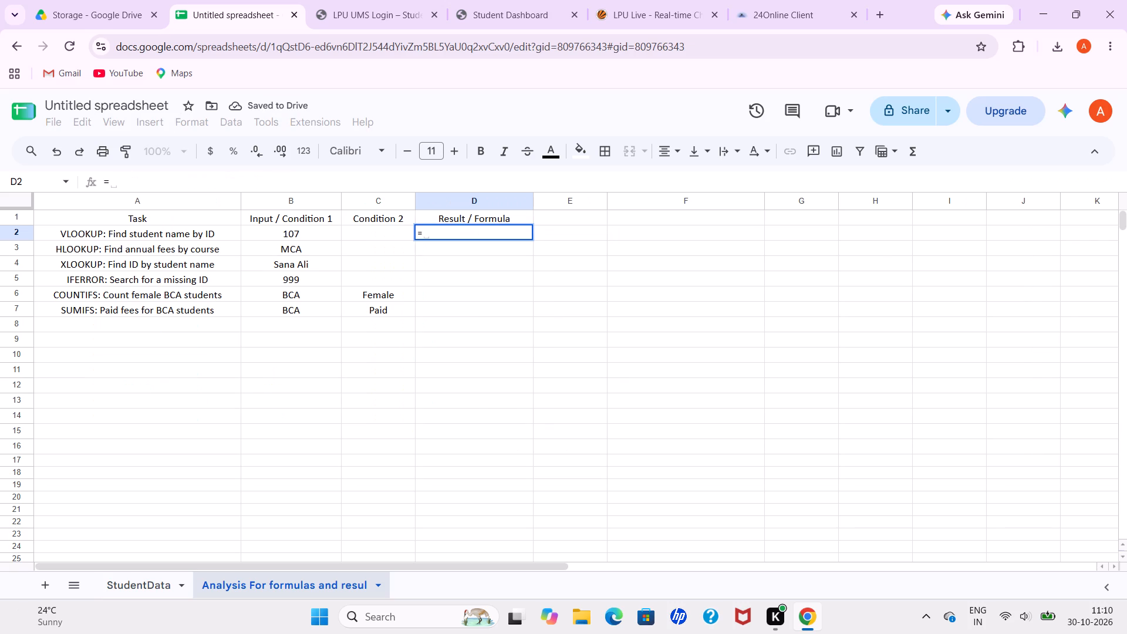
pyautogui.hscroll(-1, 370, 367)
pyautogui.write('VLOOKUP')
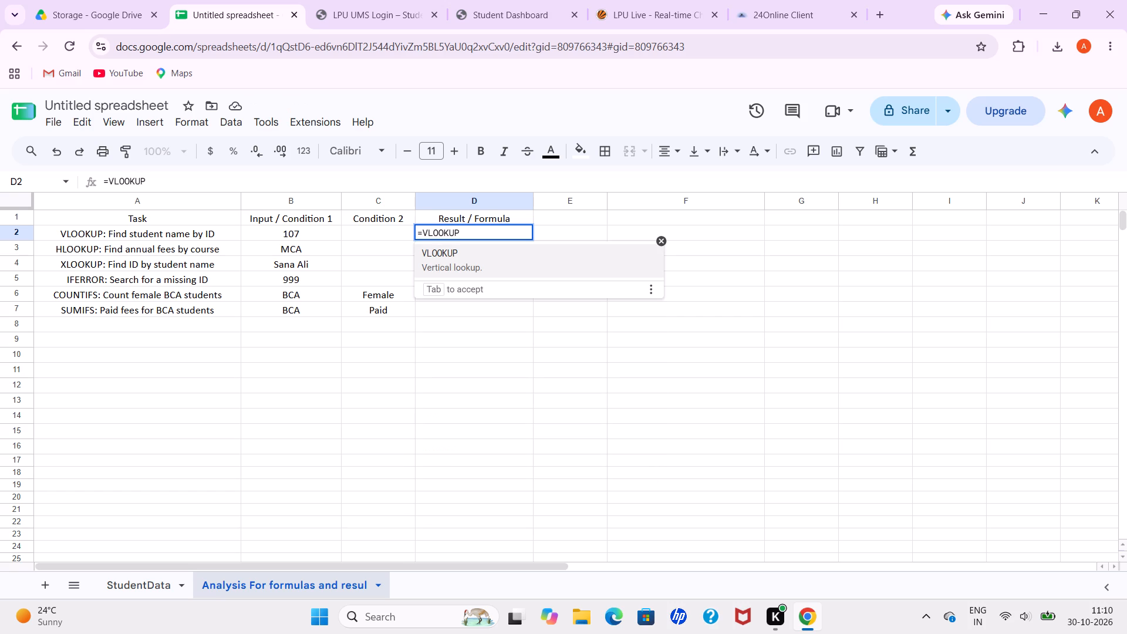
pyautogui.hotkey('shift', '(')
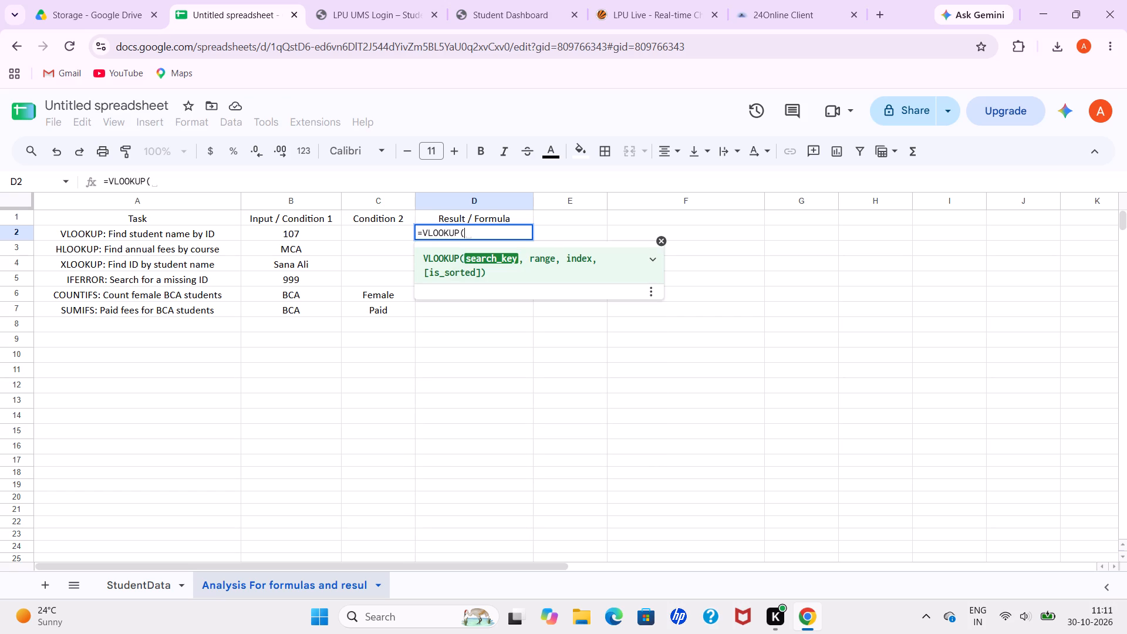
pyautogui.press('b')
pyautogui.press('2')
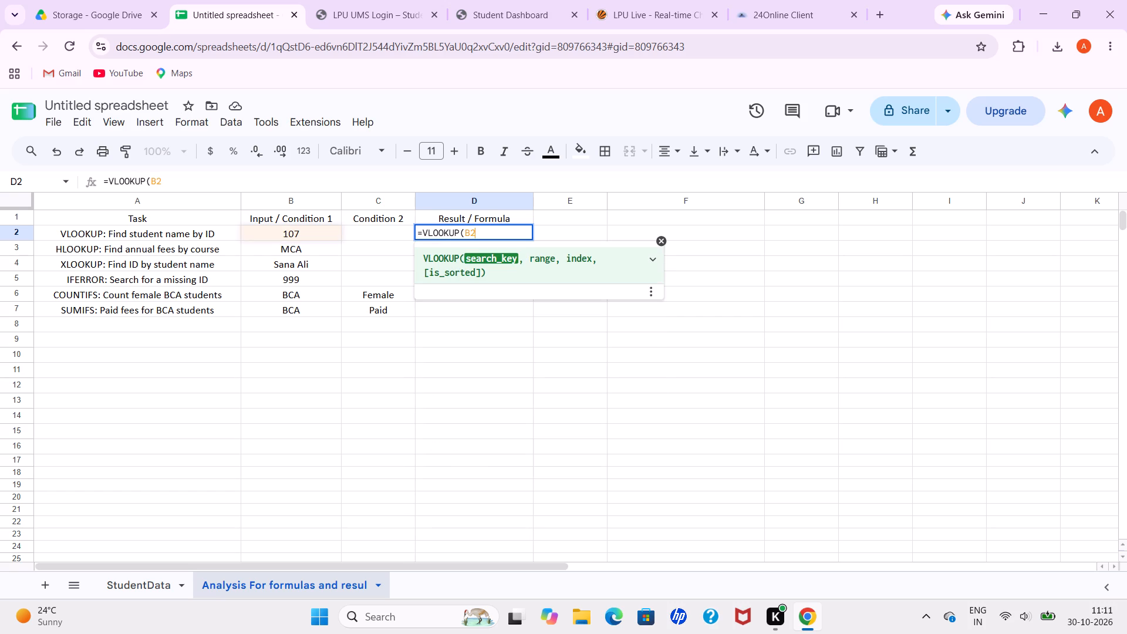
pyautogui.press(',')
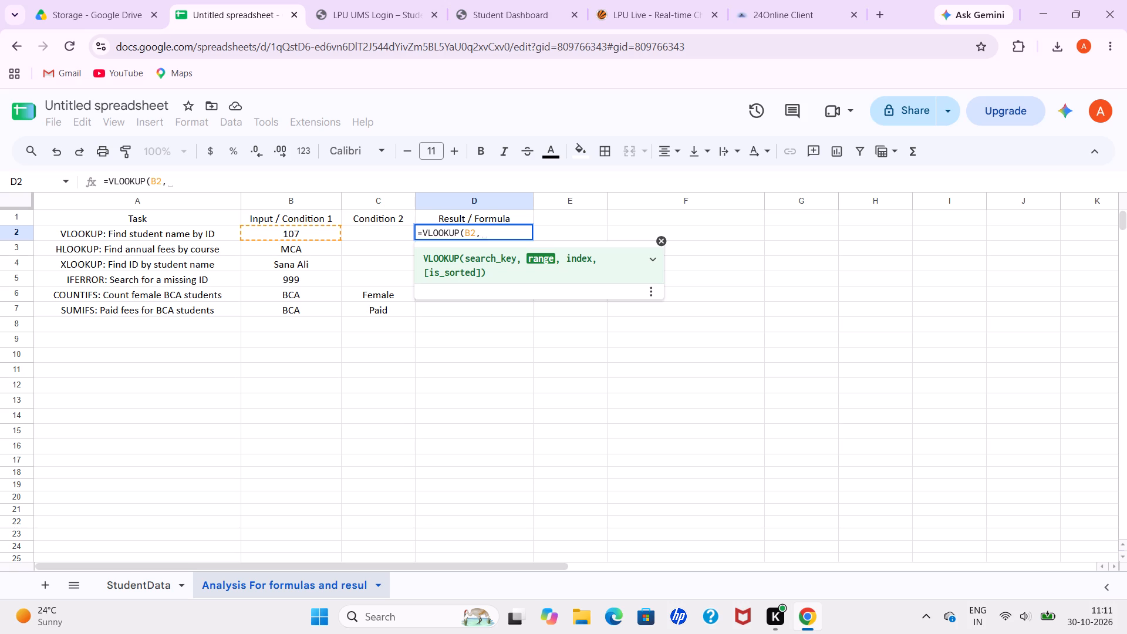
pyautogui.press('s')
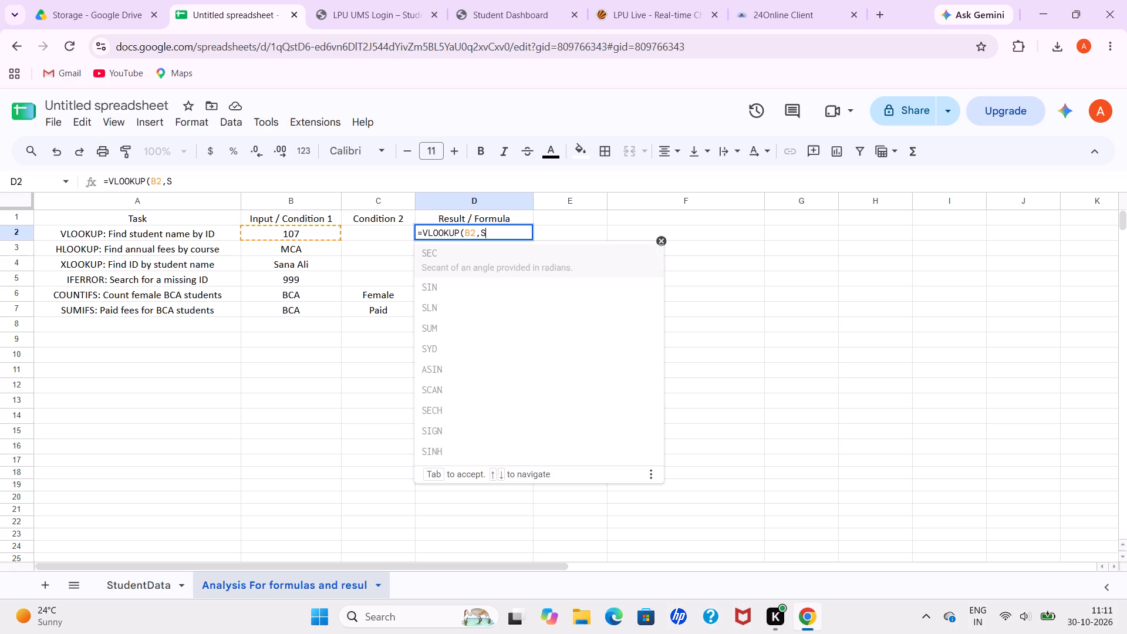
pyautogui.write('tudent')
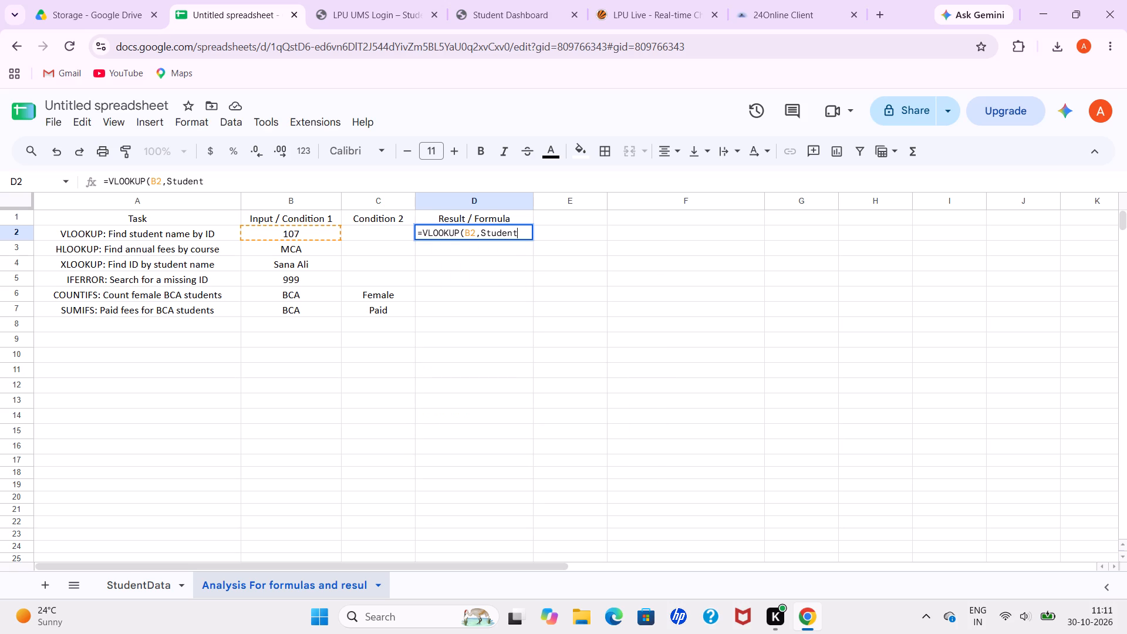
pyautogui.press('d')
pyautogui.click(112, 533)
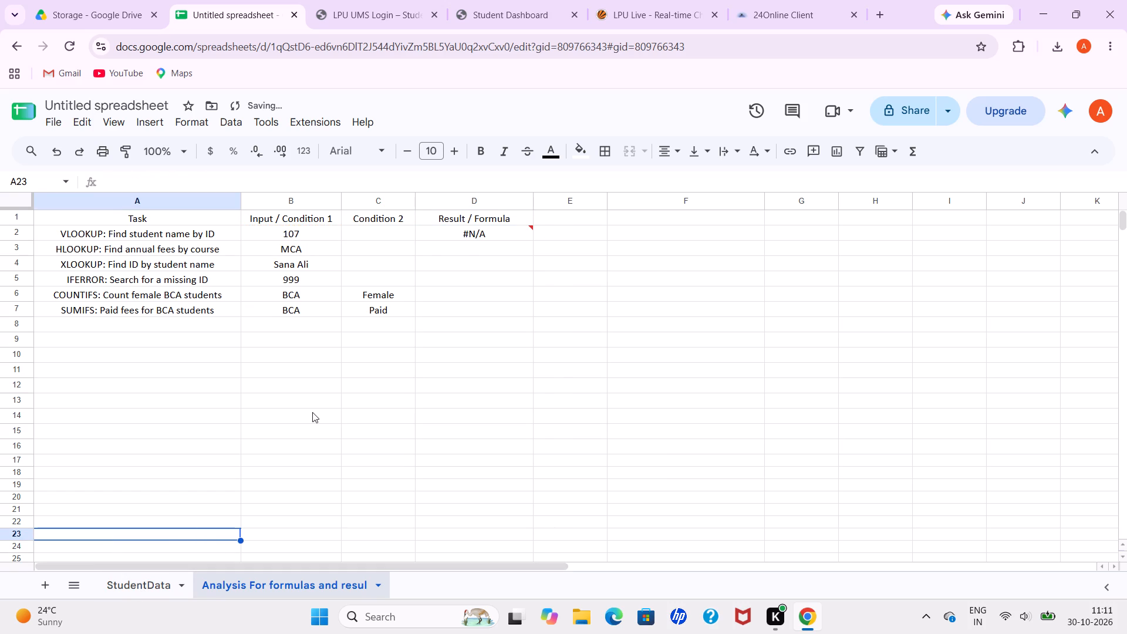
# Complete the D2 formula as =VLOOKUP(B2,StudentData!A2:F21,2,FALSE).
pyautogui.click(489, 225)
pyautogui.click(490, 228)
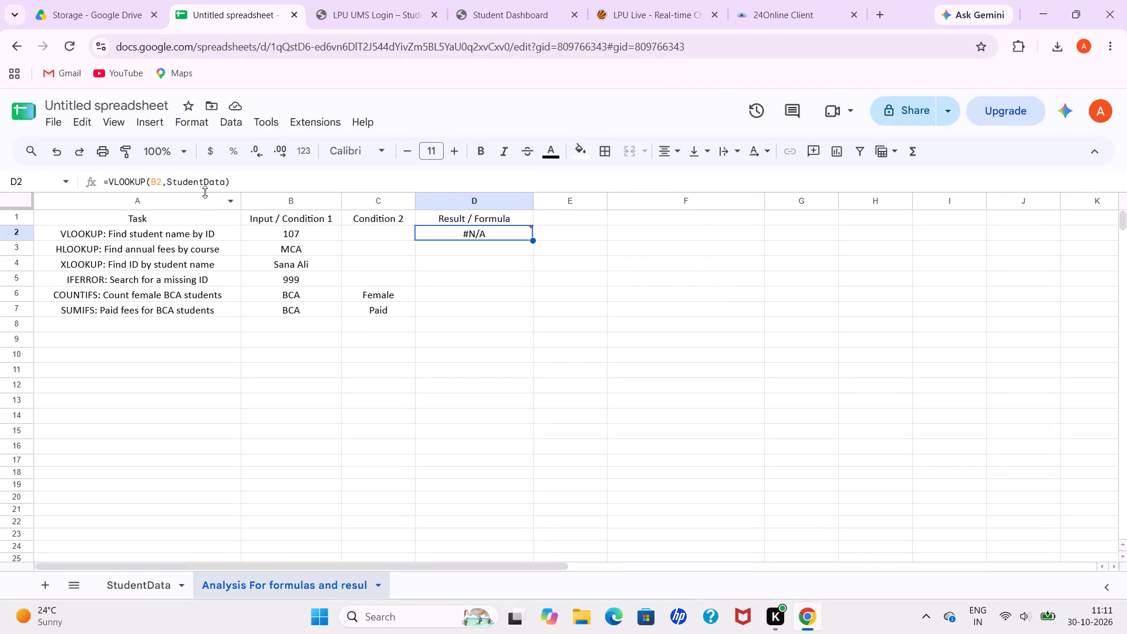
pyautogui.click(226, 181)
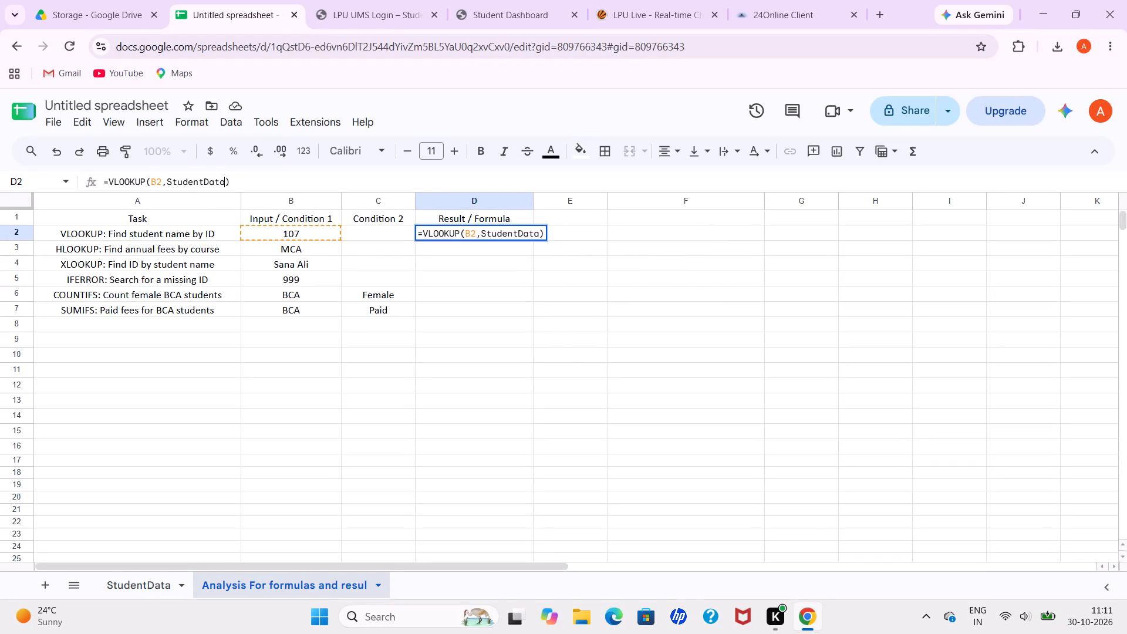
pyautogui.hotkey('shift', '!')
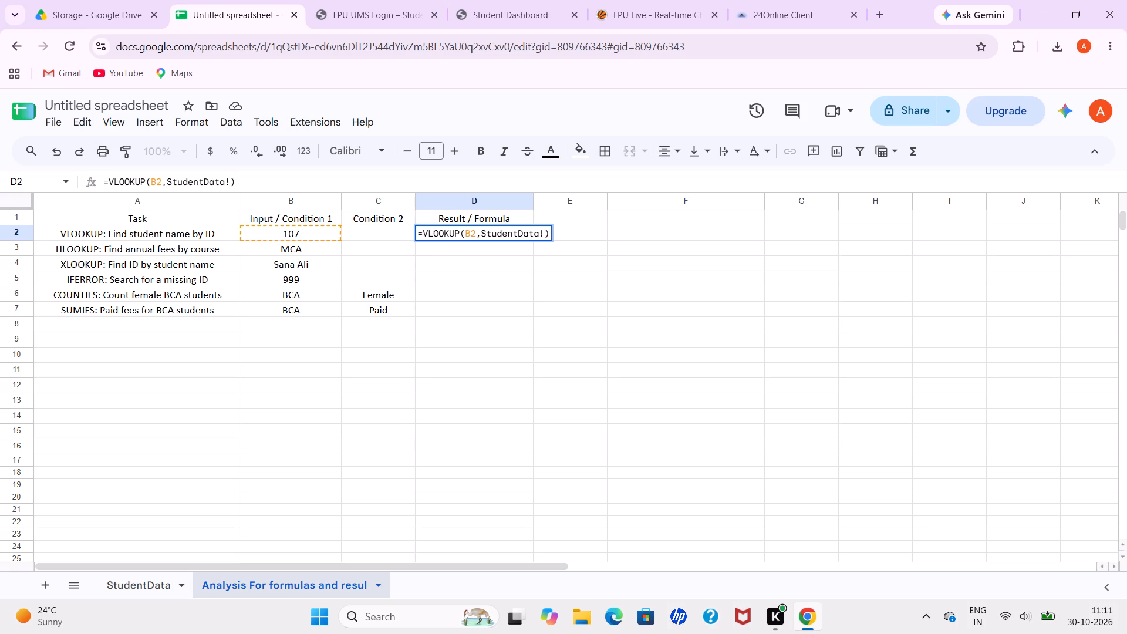
pyautogui.write('A2')
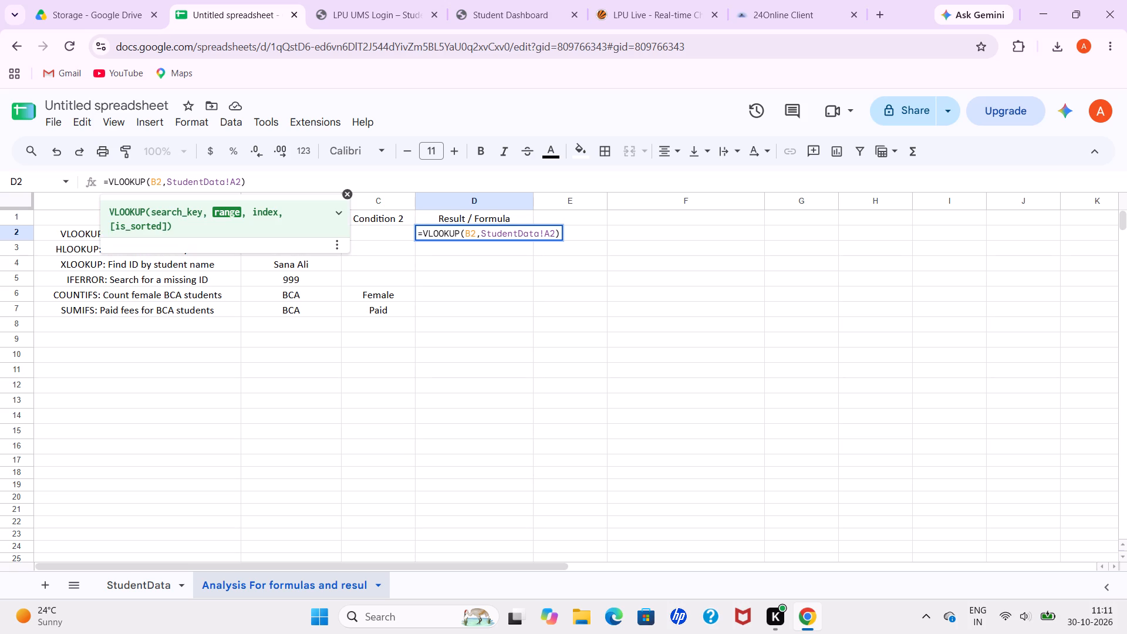
pyautogui.hotkey('shift', ':')
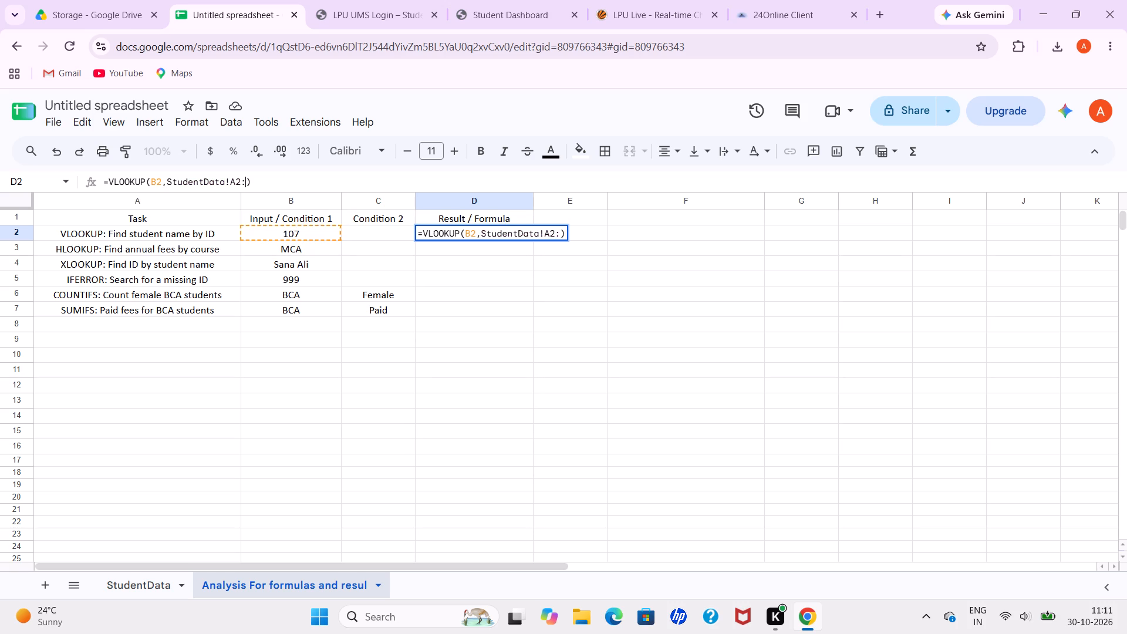
pyautogui.write('F2')
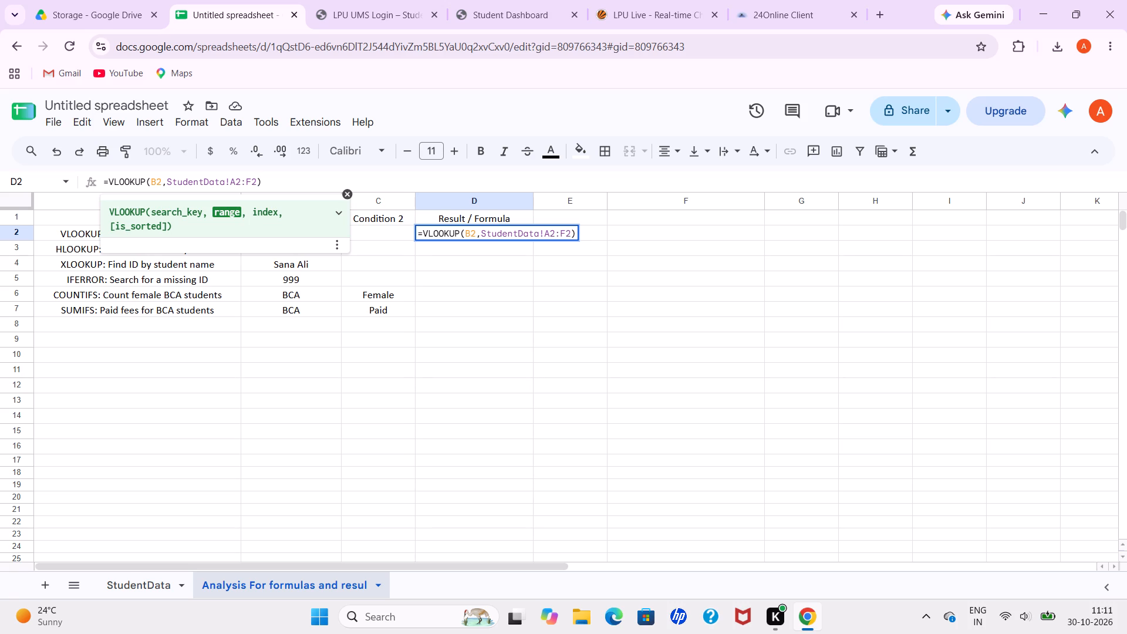
pyautogui.press('1')
pyautogui.press(',')
pyautogui.press('2')
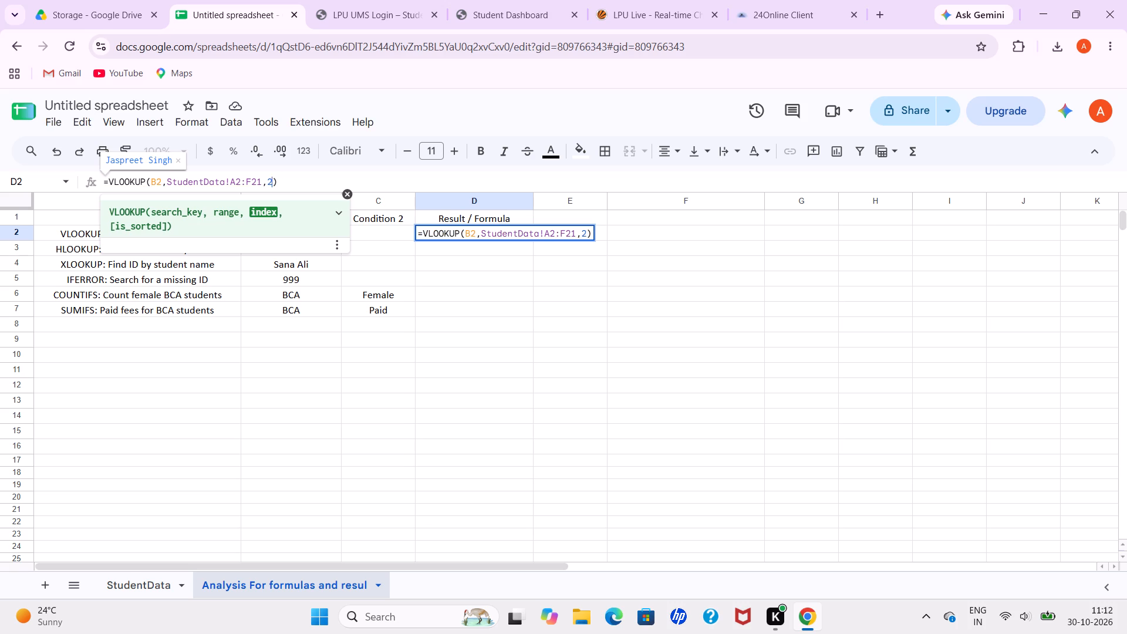
pyautogui.press(',')
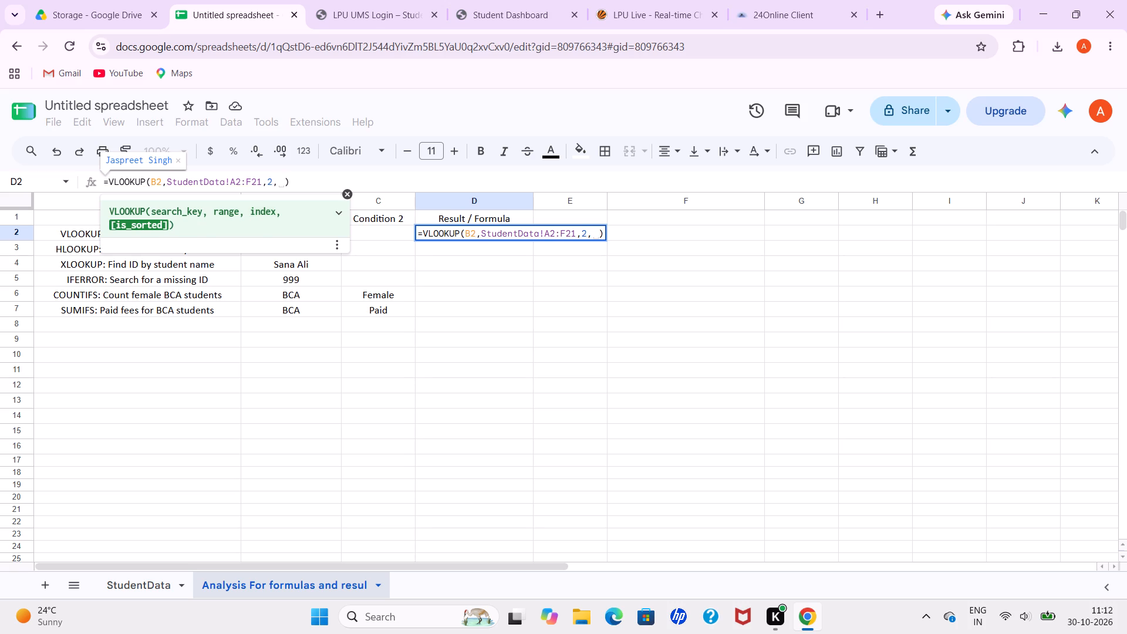
pyautogui.write('FAL')
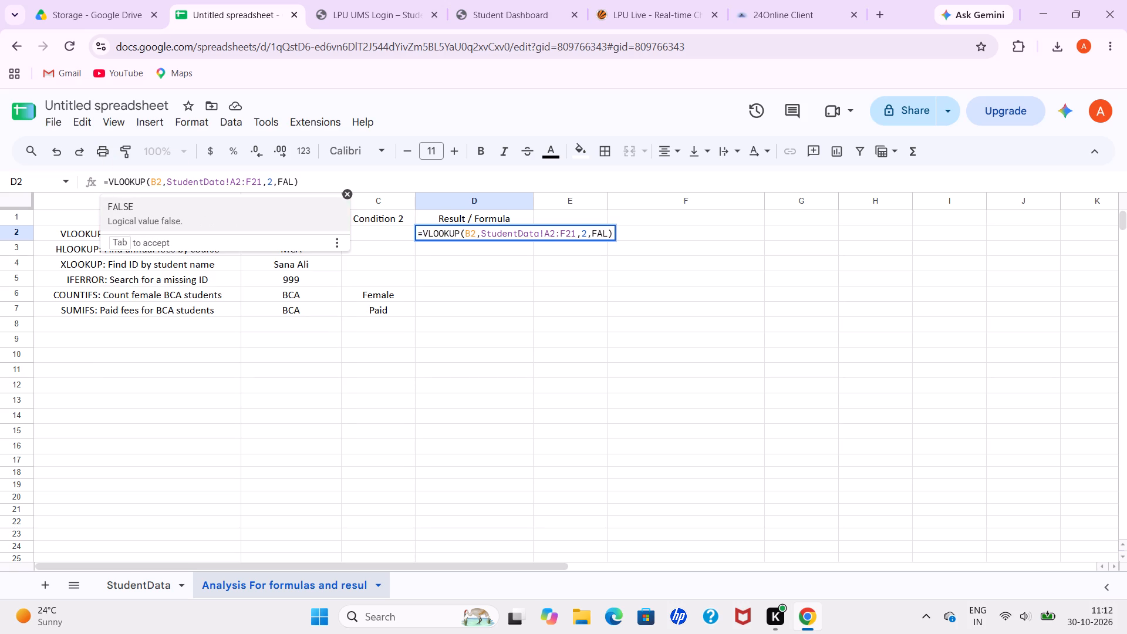
pyautogui.write('SE')
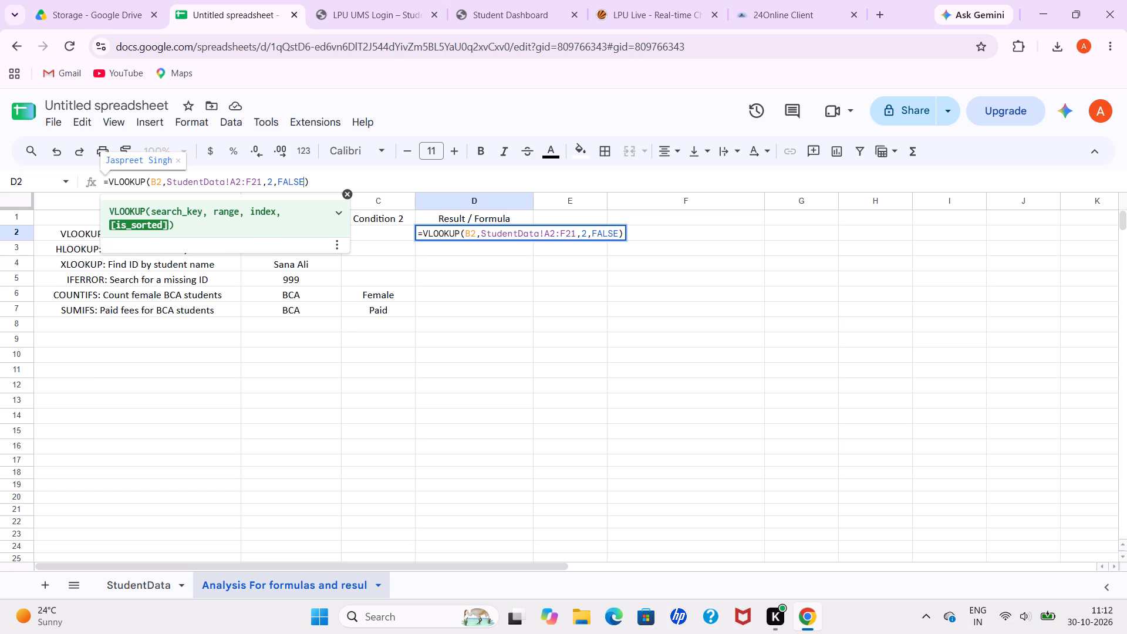
pyautogui.hotkey('shift', ')')
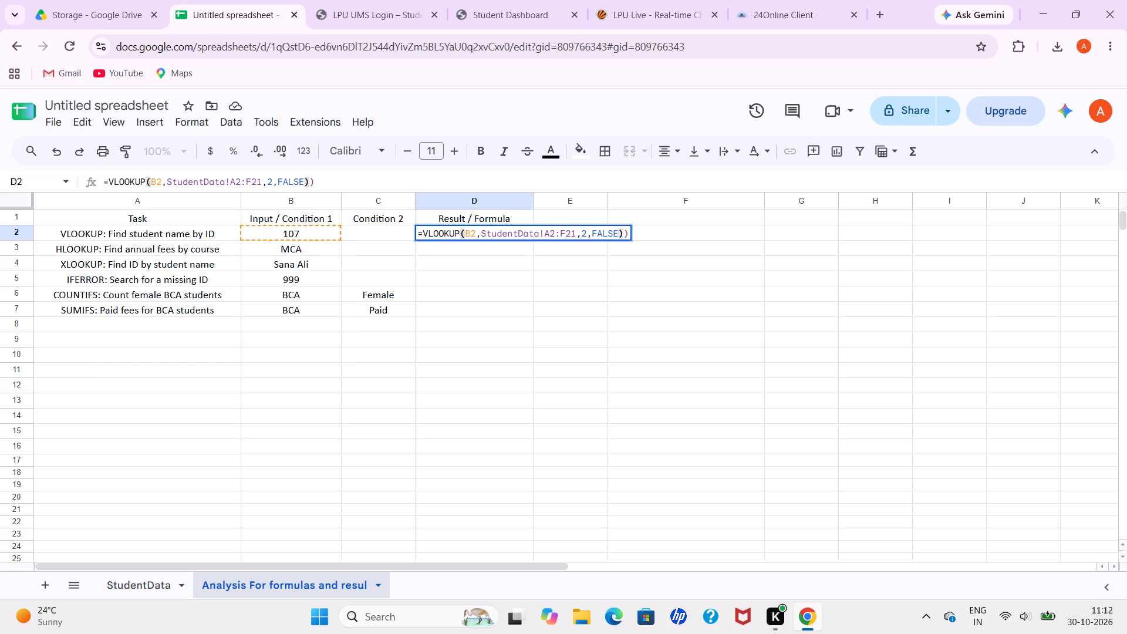
pyautogui.press('BackSpace')
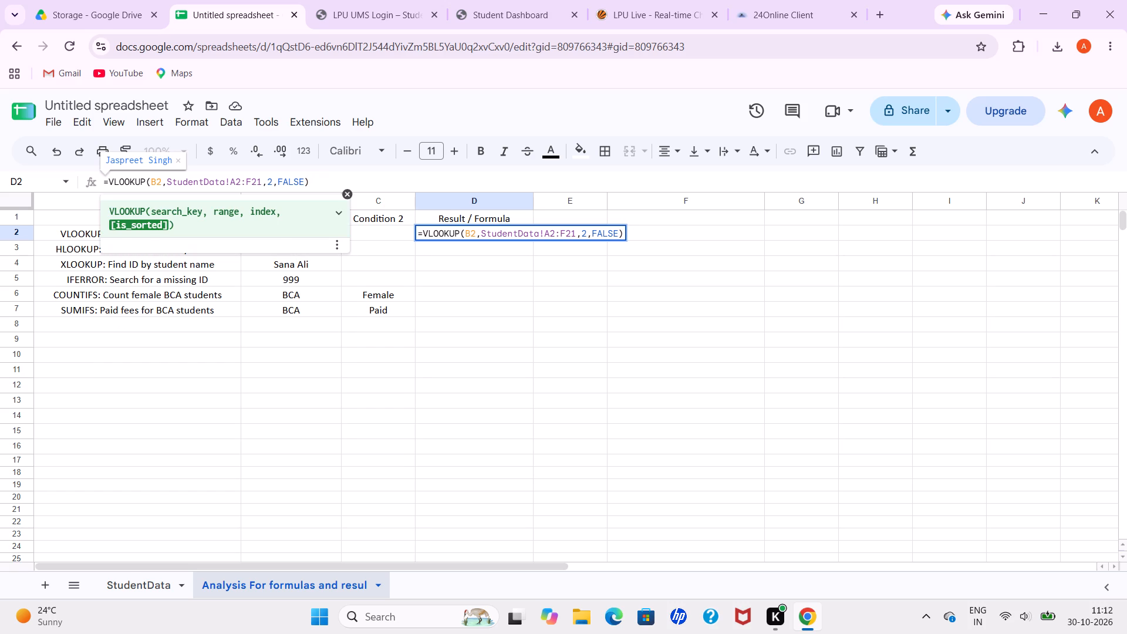
pyautogui.press('Return')
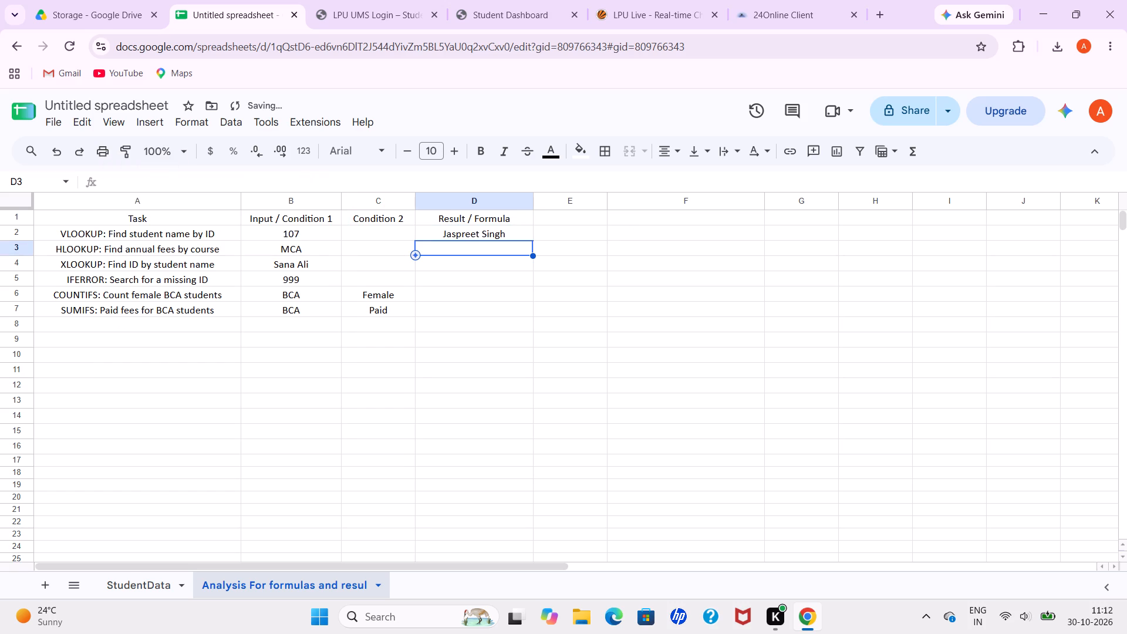
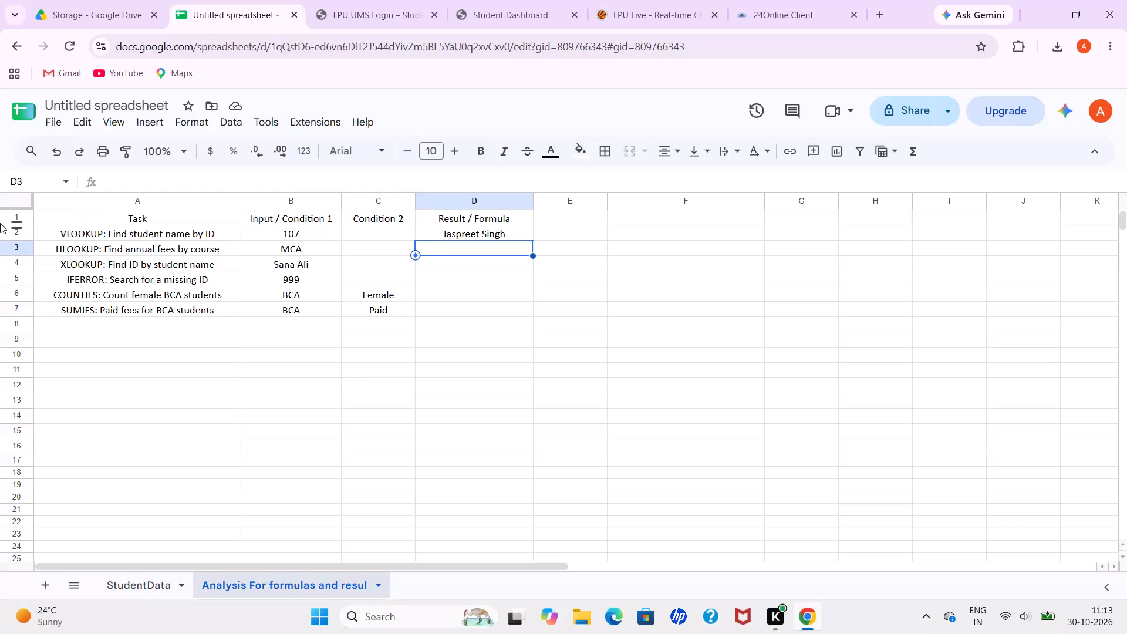
# Check the StudentData sheet and start an =HLOOKUP formula in cell D3 of the analysis sheet for the annual fees by course.
pyautogui.click(126, 584)
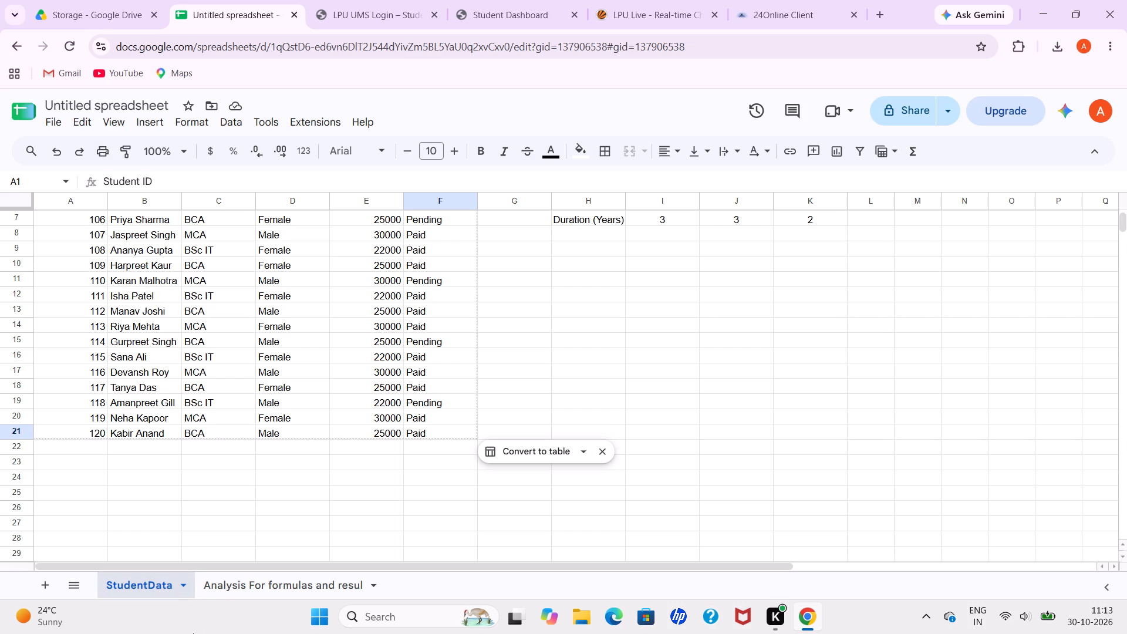
pyautogui.click(218, 586)
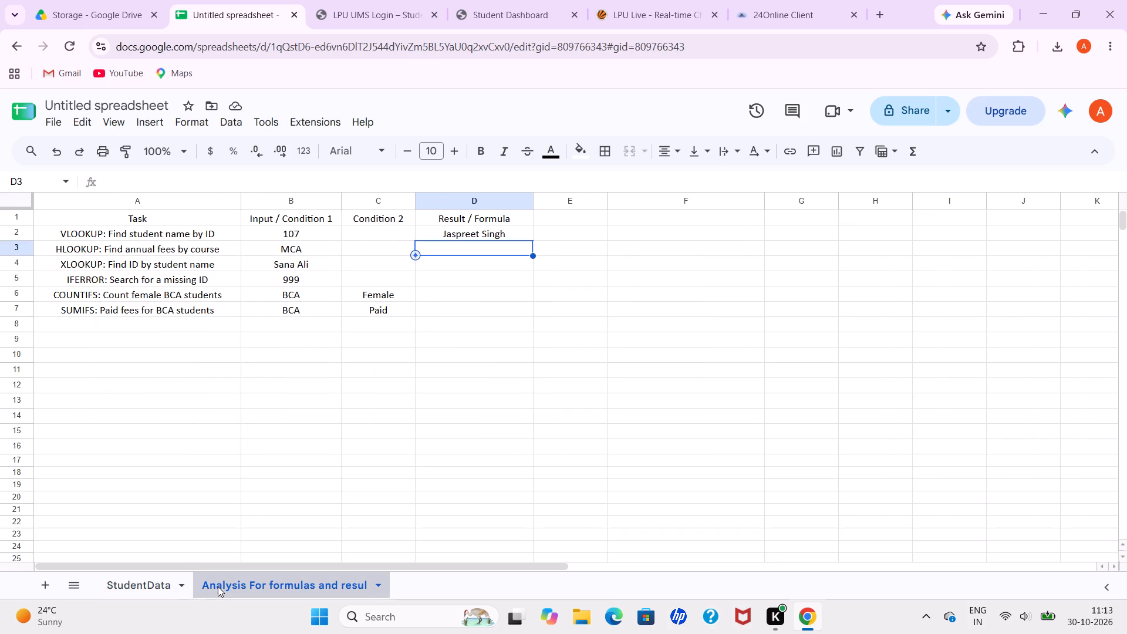
pyautogui.write('HLOOKUP')
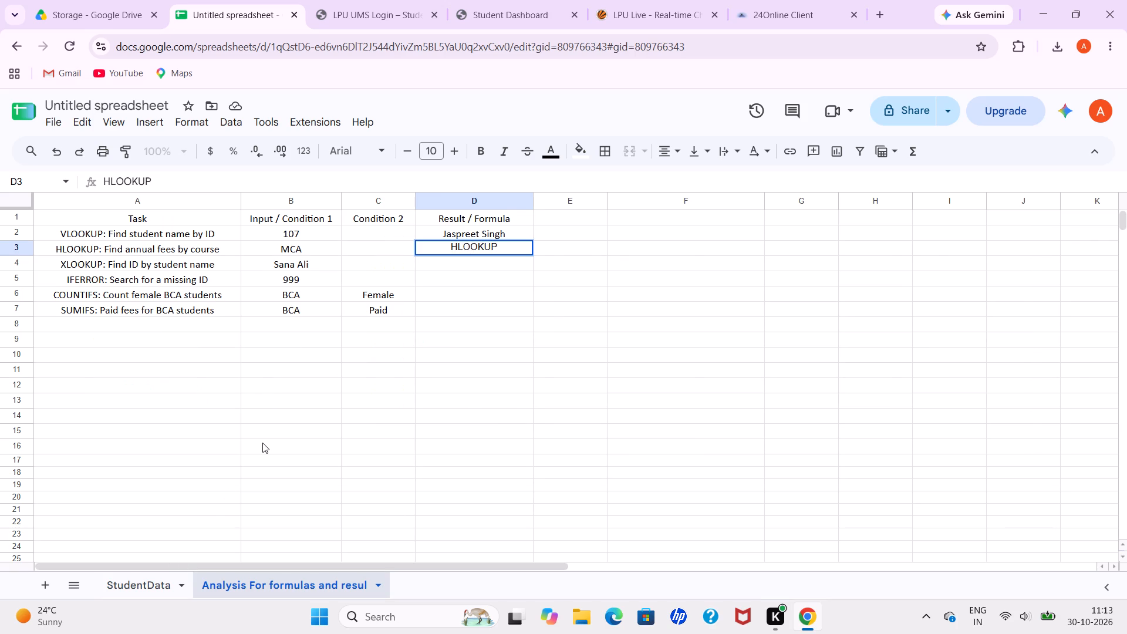
pyautogui.click(435, 244)
pyautogui.press('=')
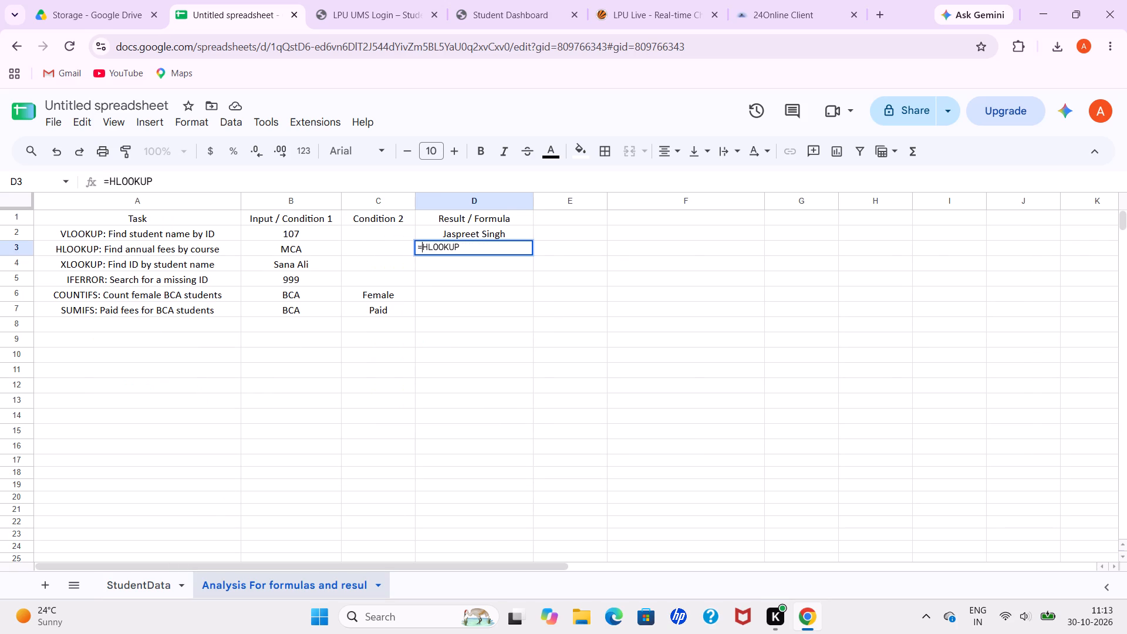
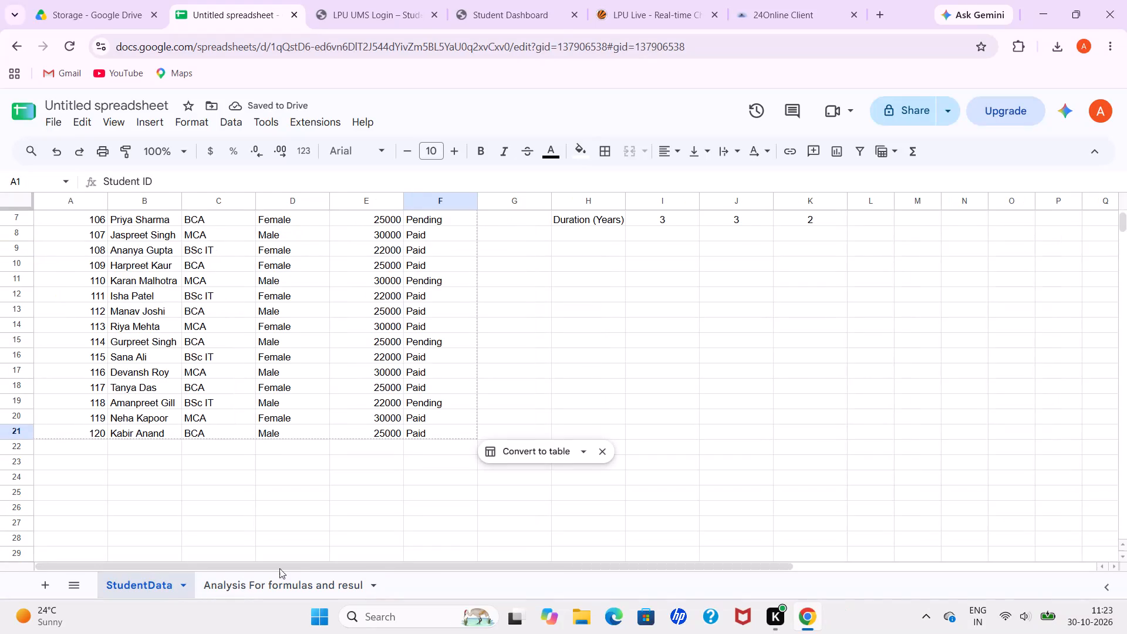
# Return to the analysis sheet, where the HLOOKUP formula for annual fees by course is in cell D3.
pyautogui.click(291, 588)
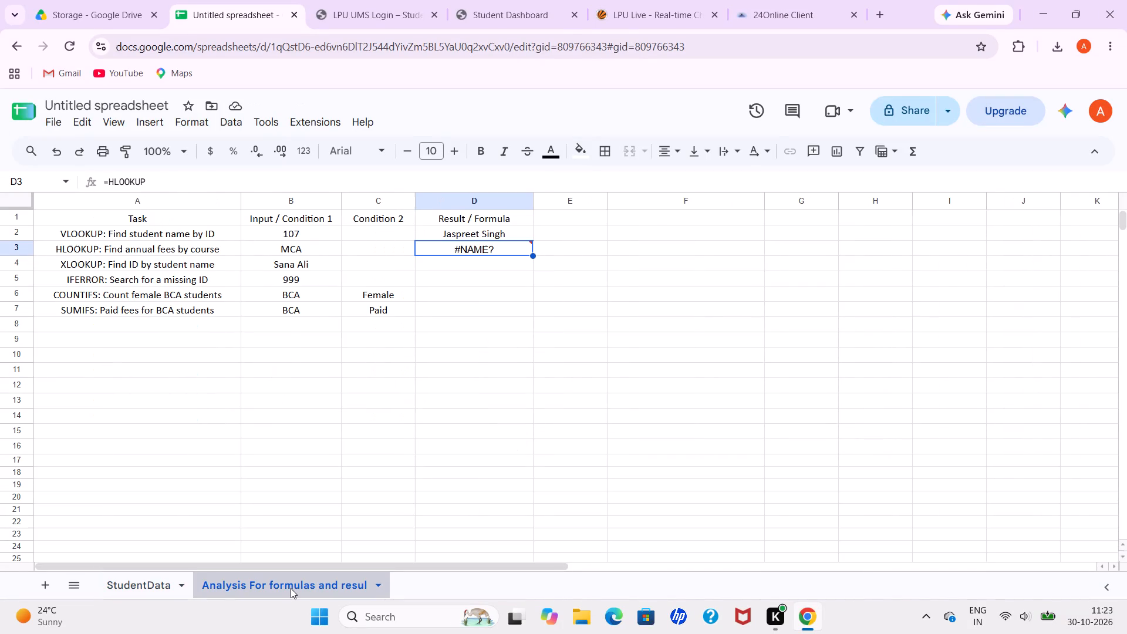
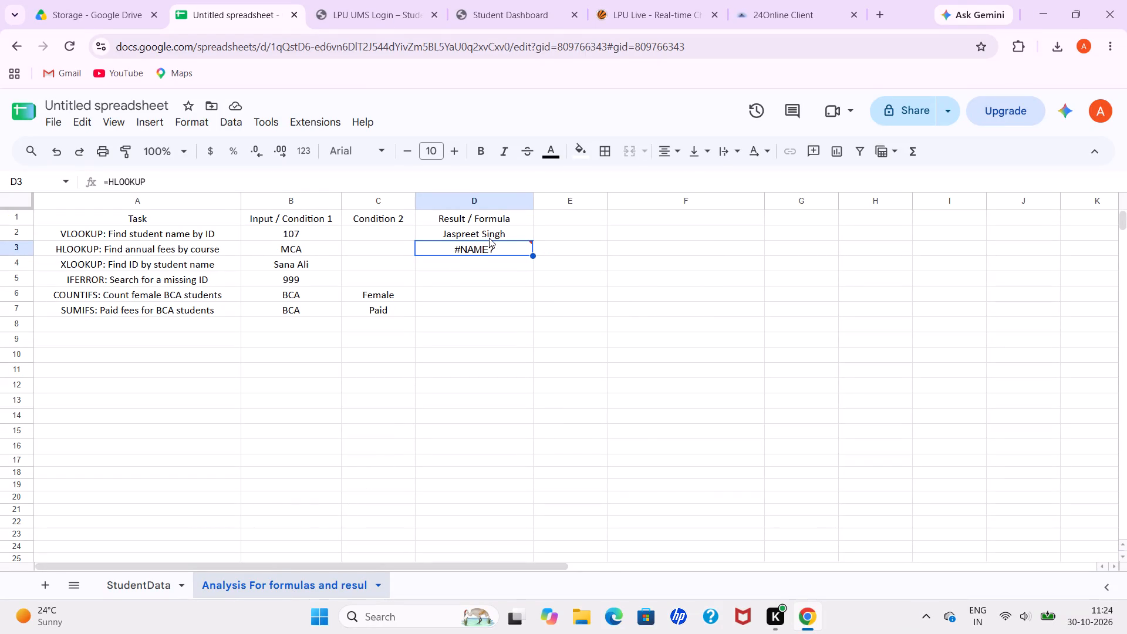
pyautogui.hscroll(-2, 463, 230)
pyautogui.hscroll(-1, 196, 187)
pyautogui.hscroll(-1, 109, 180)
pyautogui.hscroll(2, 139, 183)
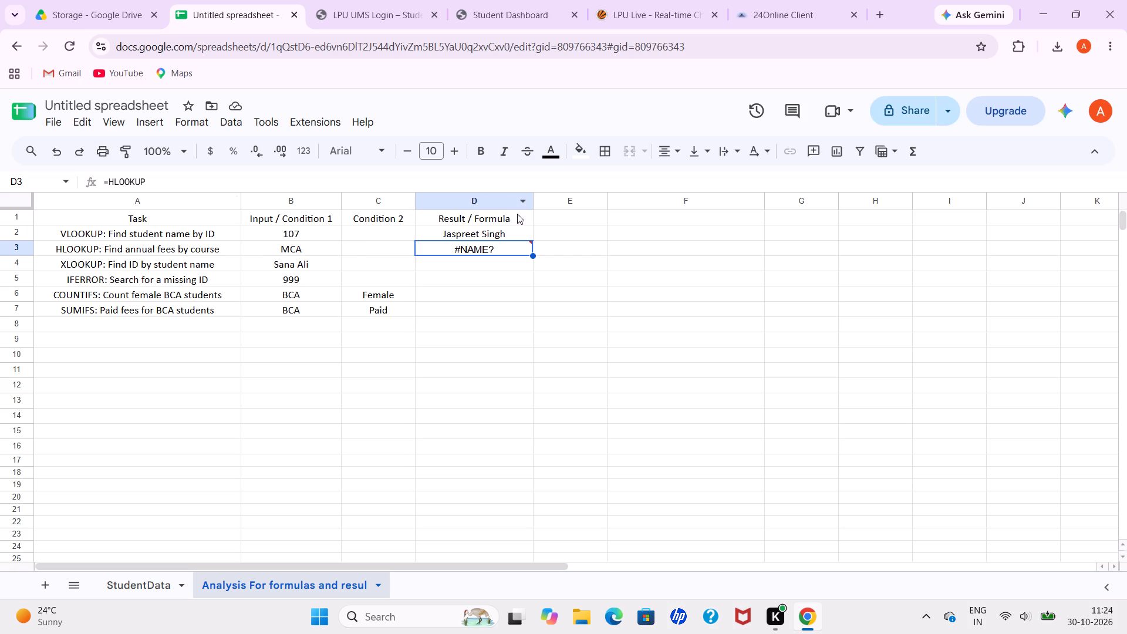
# Replace the entry in D3 with the start of an HLOOKUP formula that uses B3 as the search key.
pyautogui.click(515, 247)
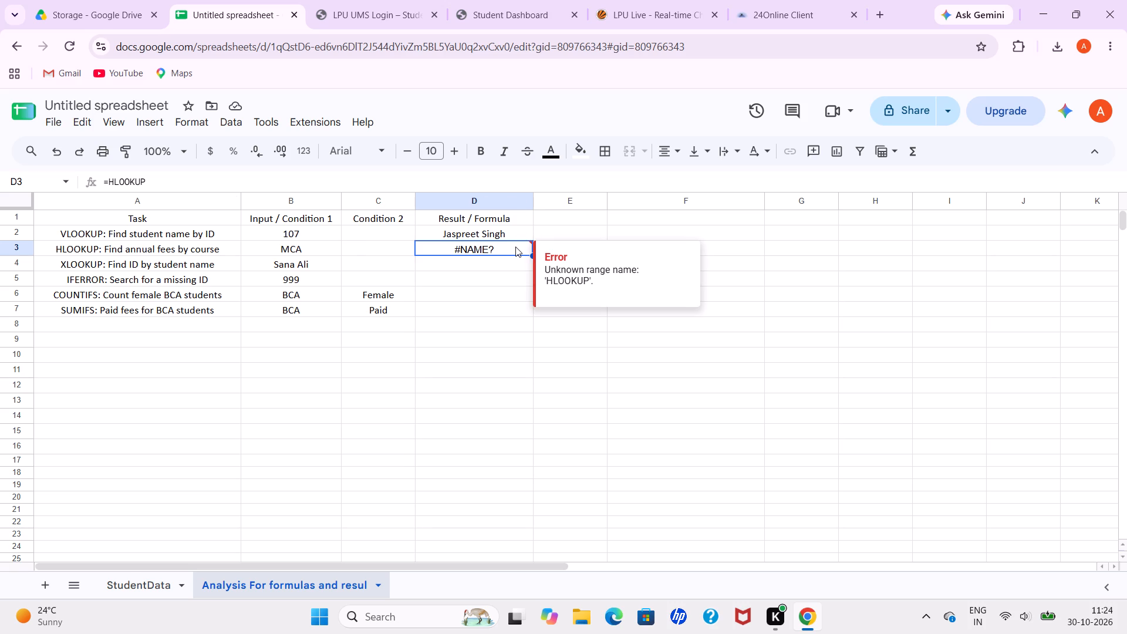
pyautogui.press('BackSpace')
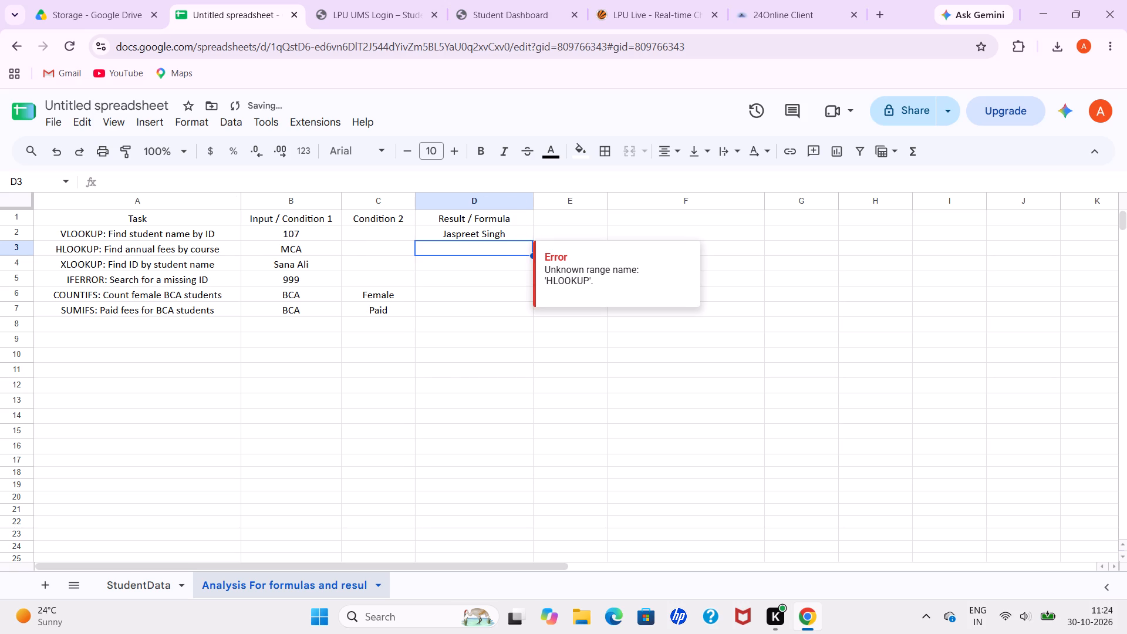
pyautogui.press('h')
pyautogui.write('LOO')
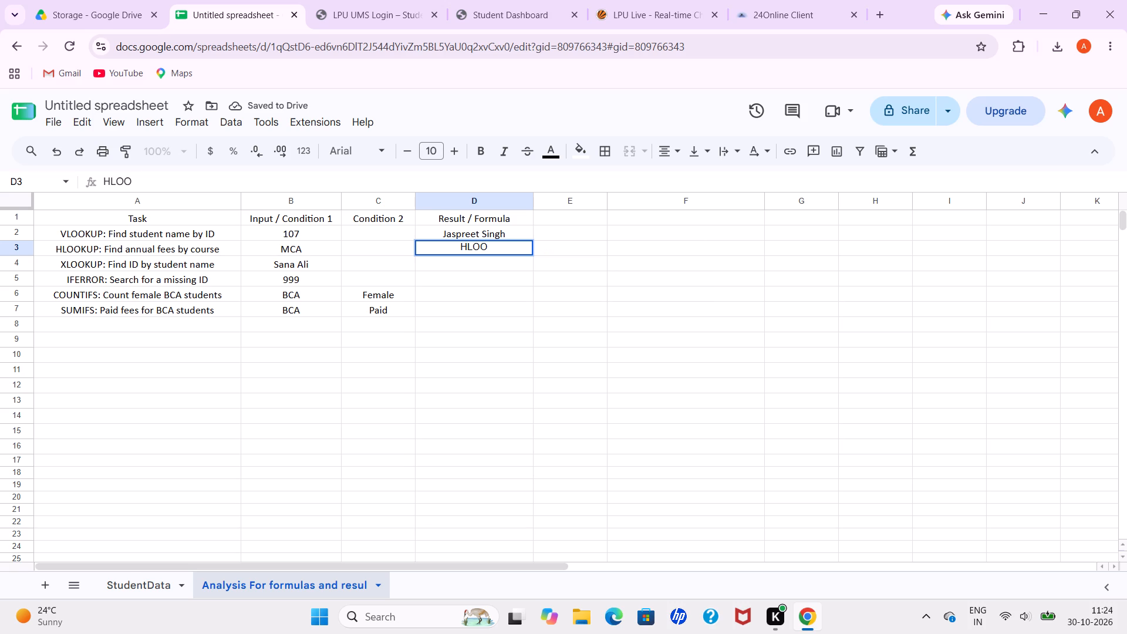
pyautogui.write('KUP')
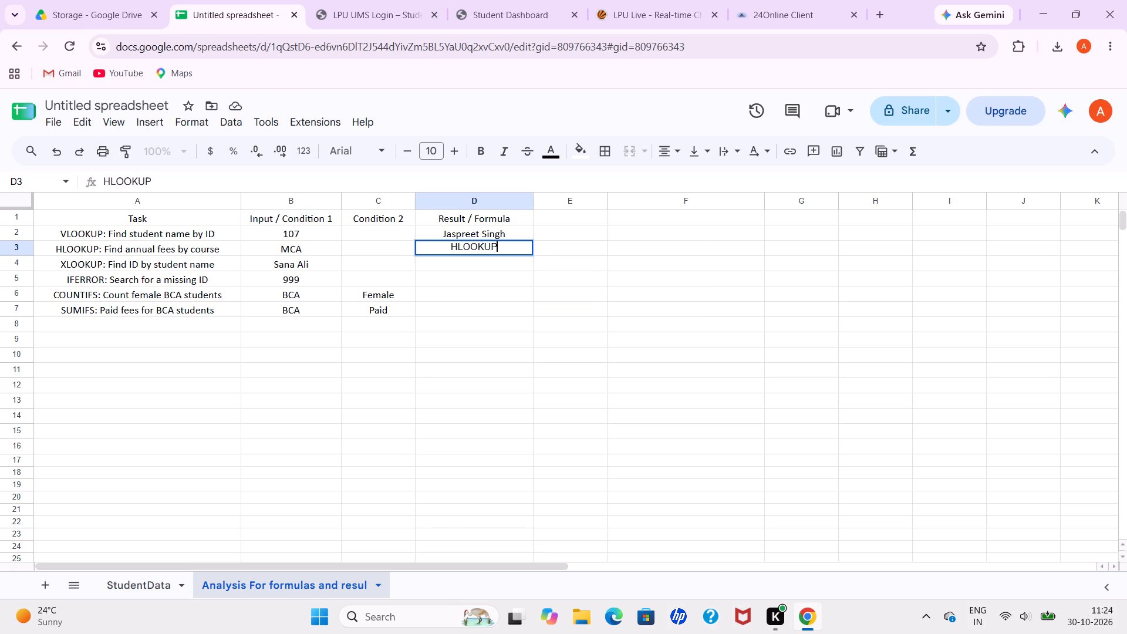
pyautogui.click(443, 242)
pyautogui.press('=')
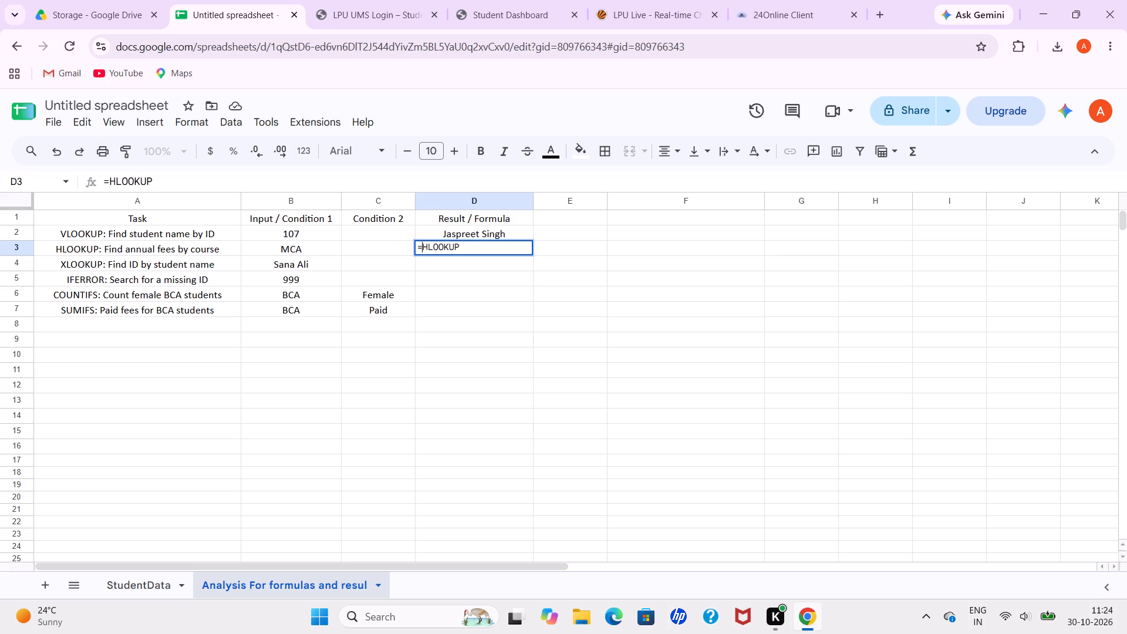
pyautogui.hotkey('shift', '(')
pyautogui.press('BackSpace')
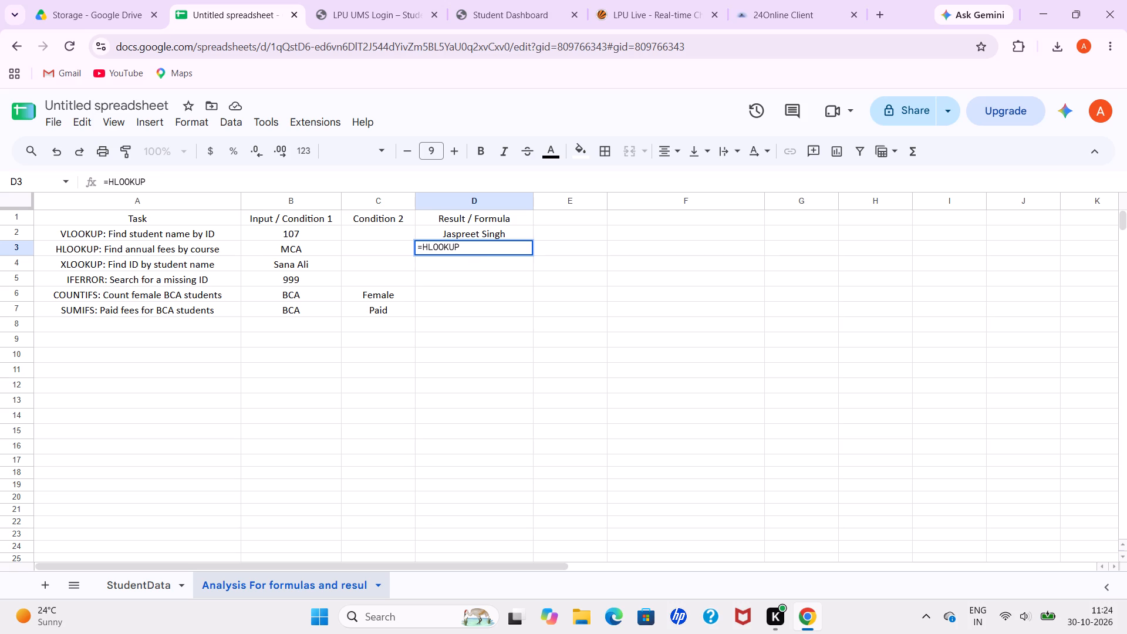
pyautogui.click(463, 247)
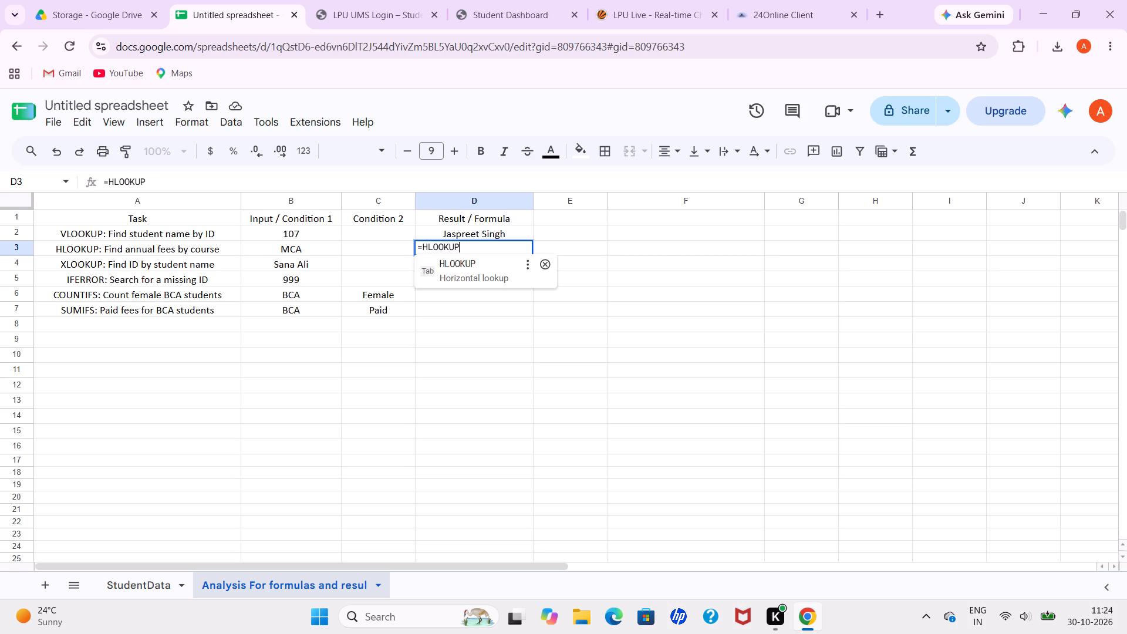
pyautogui.hotkey('shift', '(')
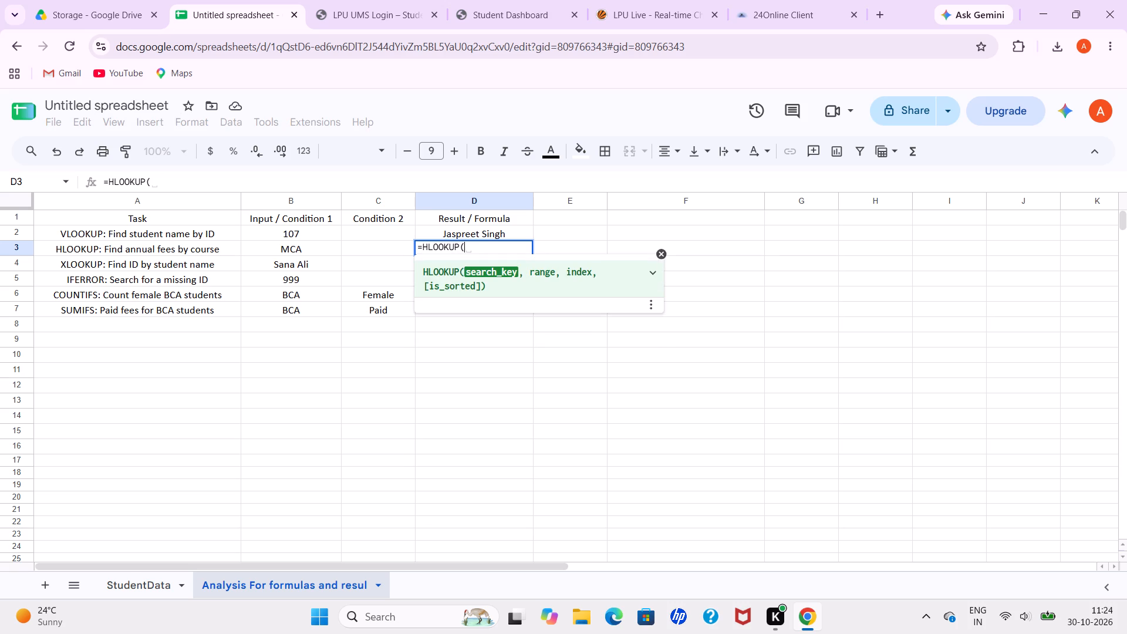
pyautogui.write('B3')
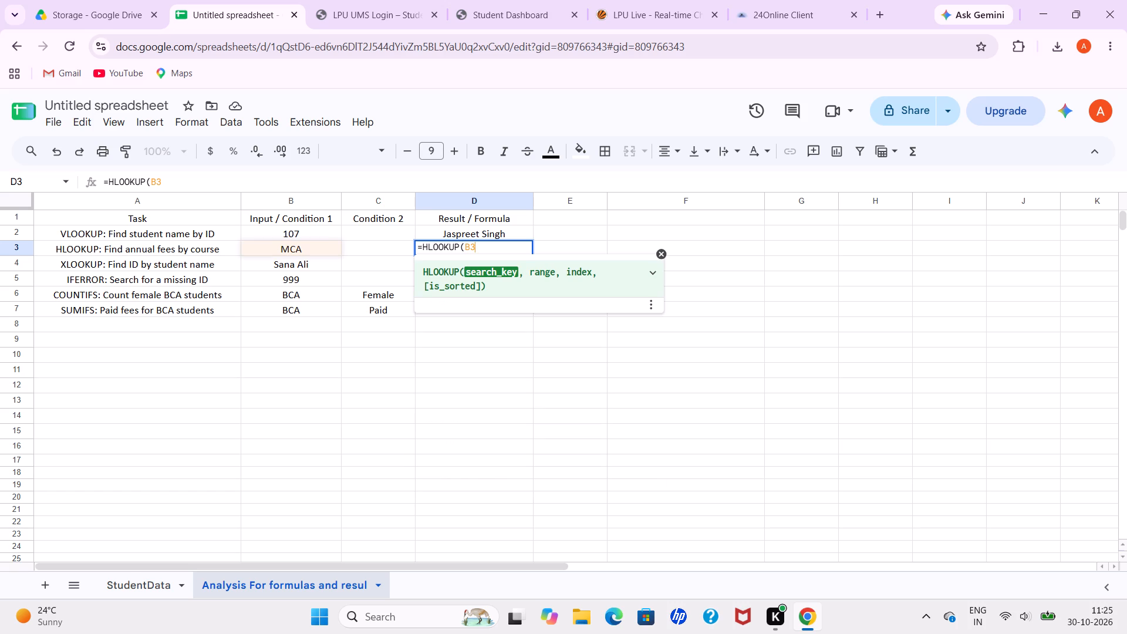
pyautogui.press(',')
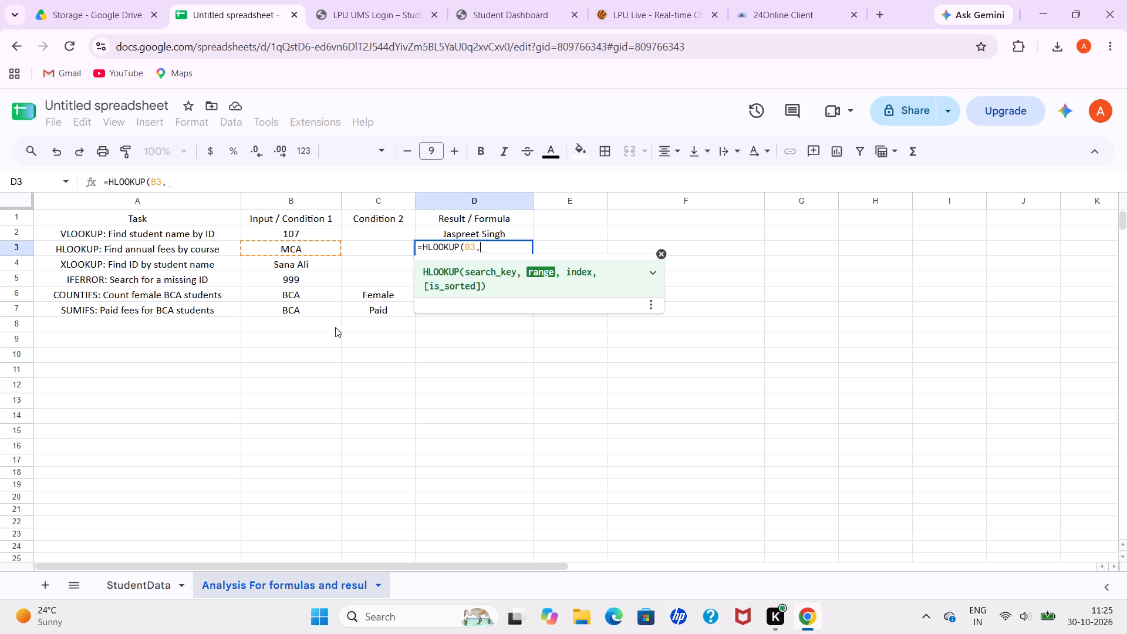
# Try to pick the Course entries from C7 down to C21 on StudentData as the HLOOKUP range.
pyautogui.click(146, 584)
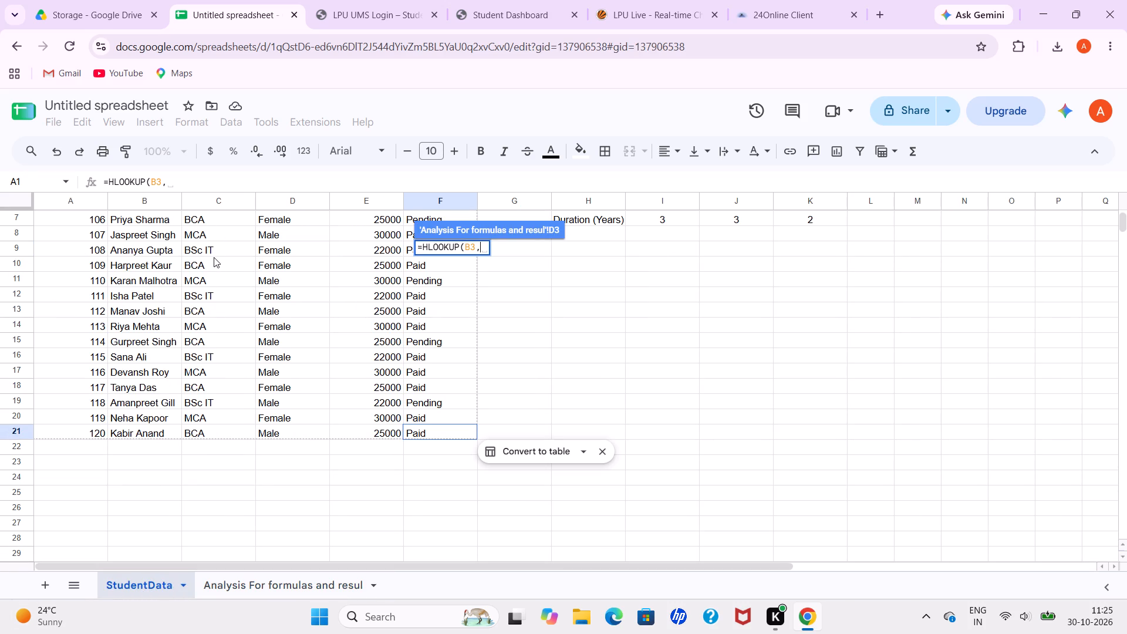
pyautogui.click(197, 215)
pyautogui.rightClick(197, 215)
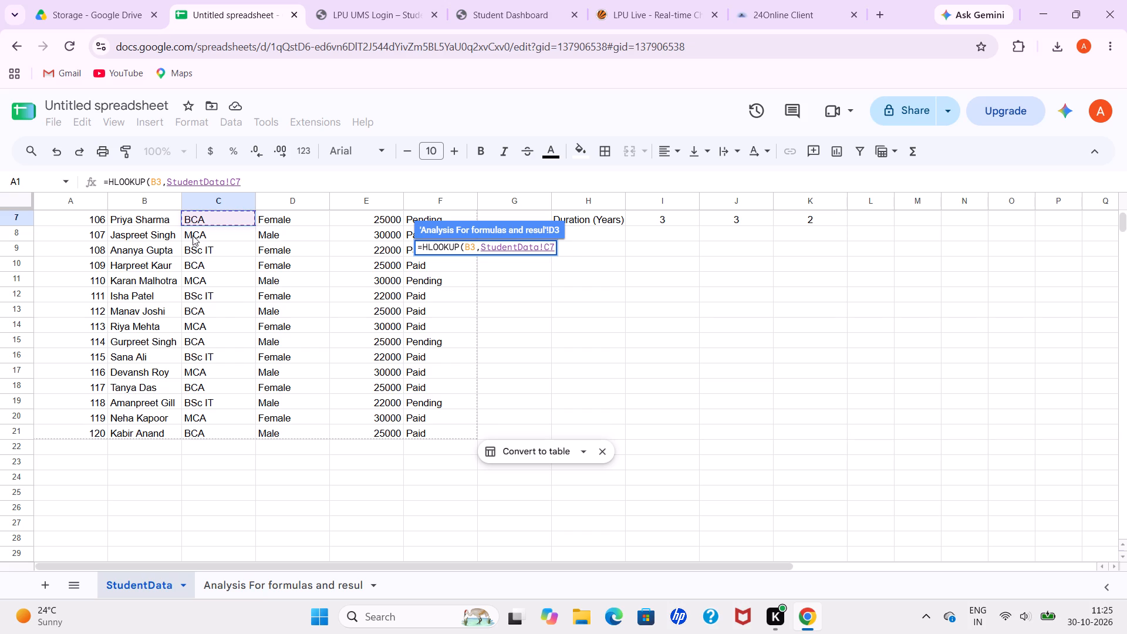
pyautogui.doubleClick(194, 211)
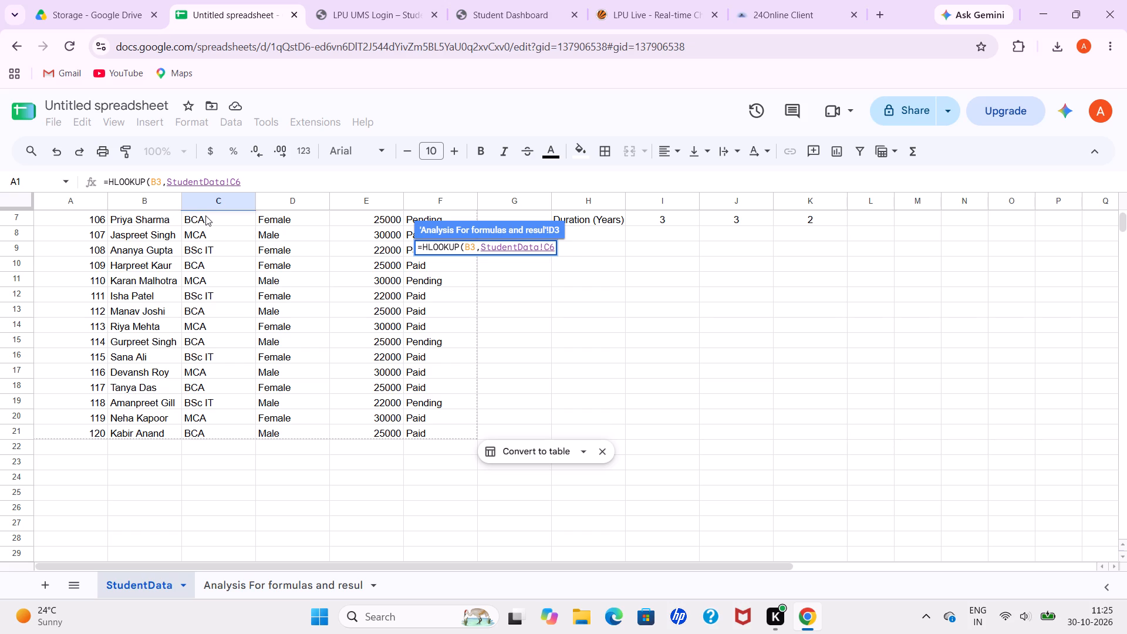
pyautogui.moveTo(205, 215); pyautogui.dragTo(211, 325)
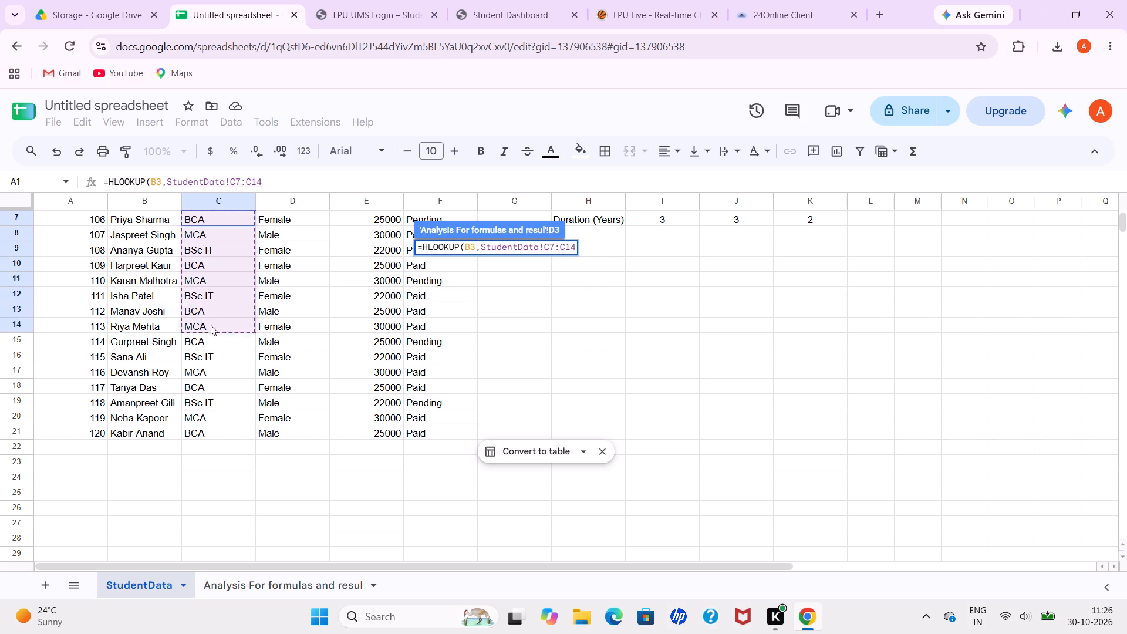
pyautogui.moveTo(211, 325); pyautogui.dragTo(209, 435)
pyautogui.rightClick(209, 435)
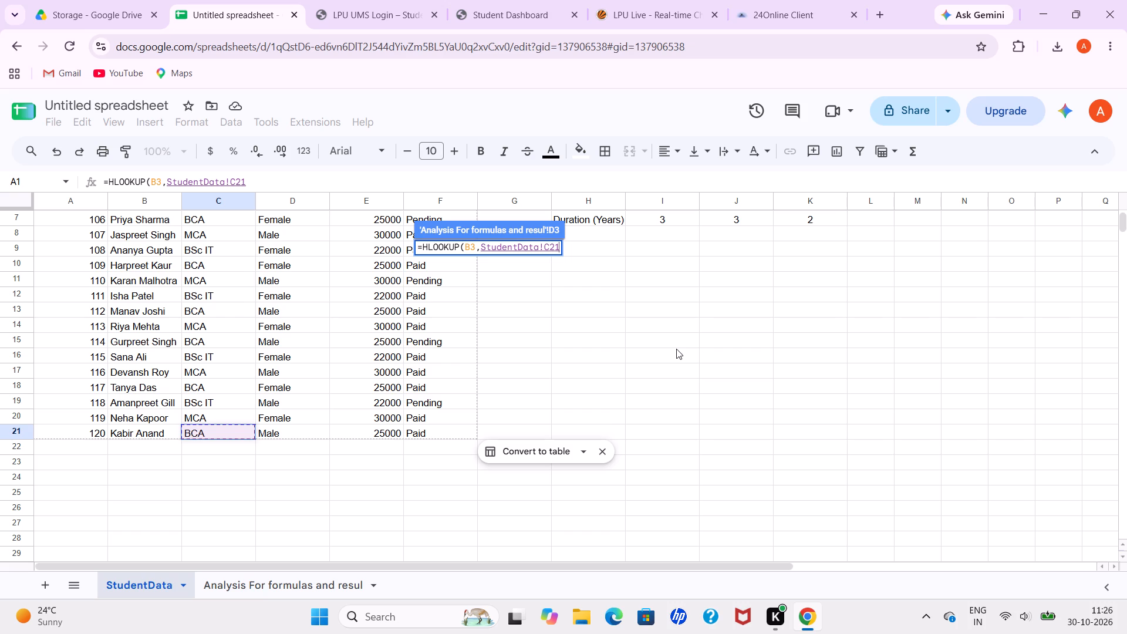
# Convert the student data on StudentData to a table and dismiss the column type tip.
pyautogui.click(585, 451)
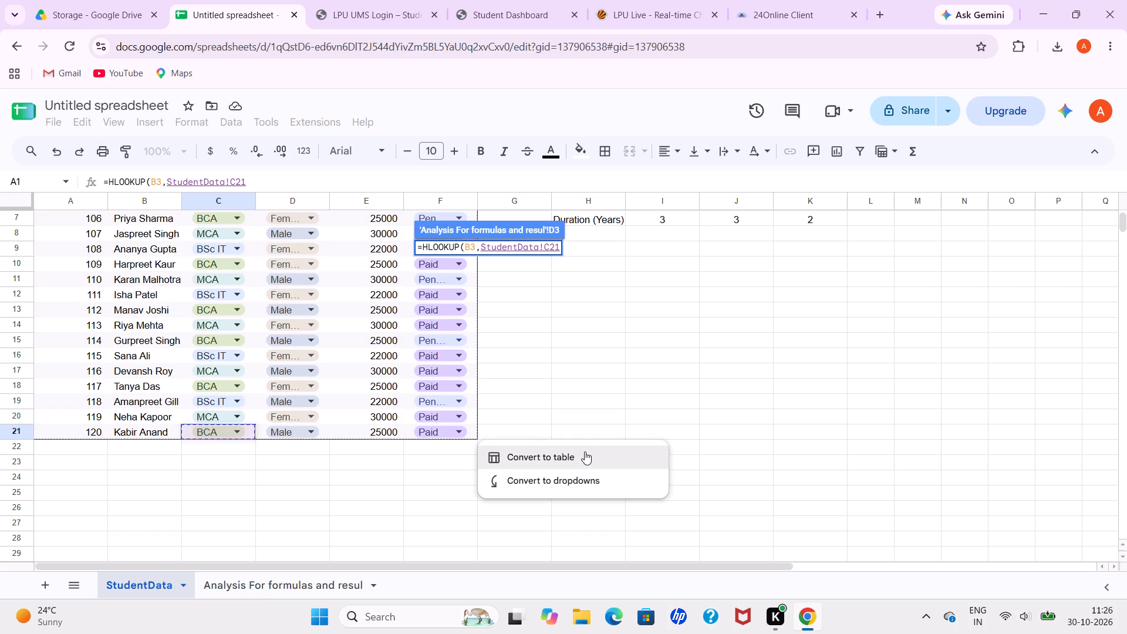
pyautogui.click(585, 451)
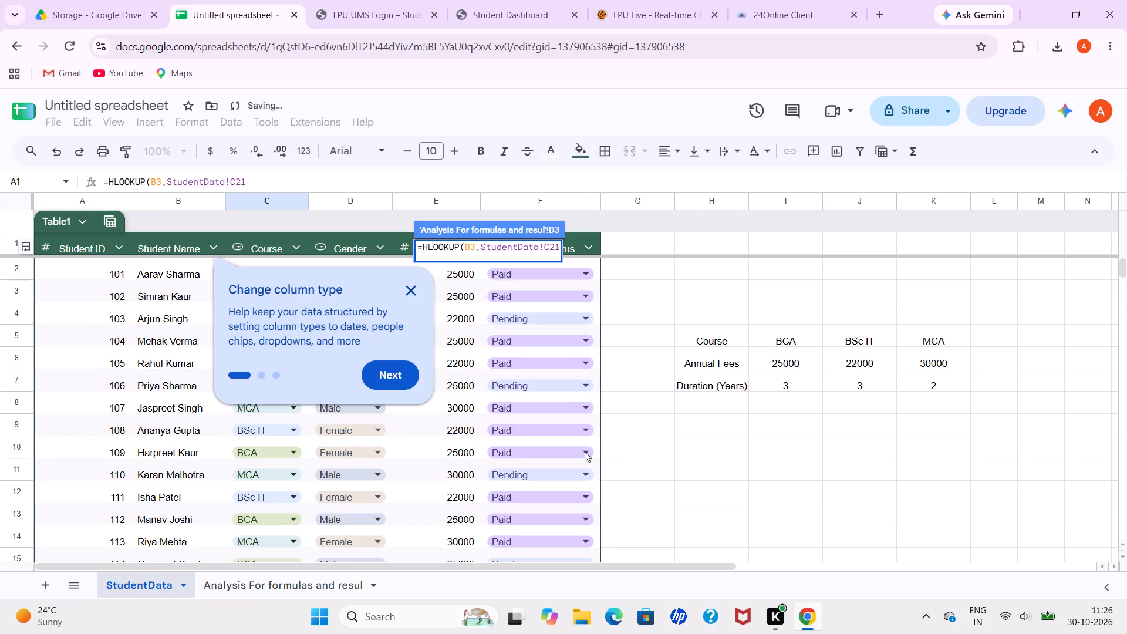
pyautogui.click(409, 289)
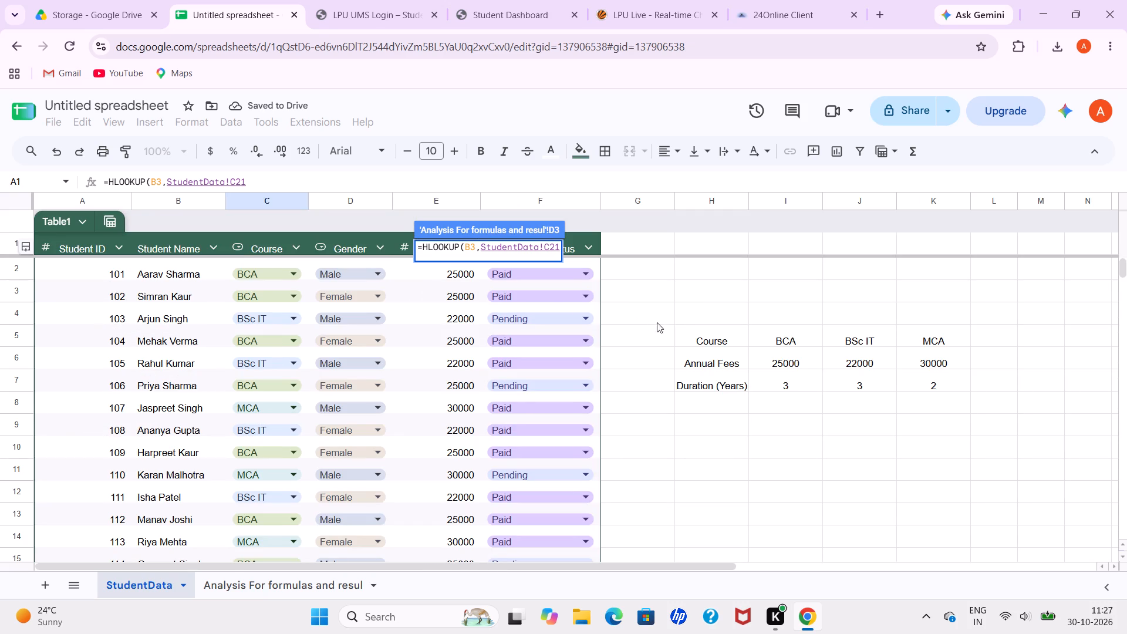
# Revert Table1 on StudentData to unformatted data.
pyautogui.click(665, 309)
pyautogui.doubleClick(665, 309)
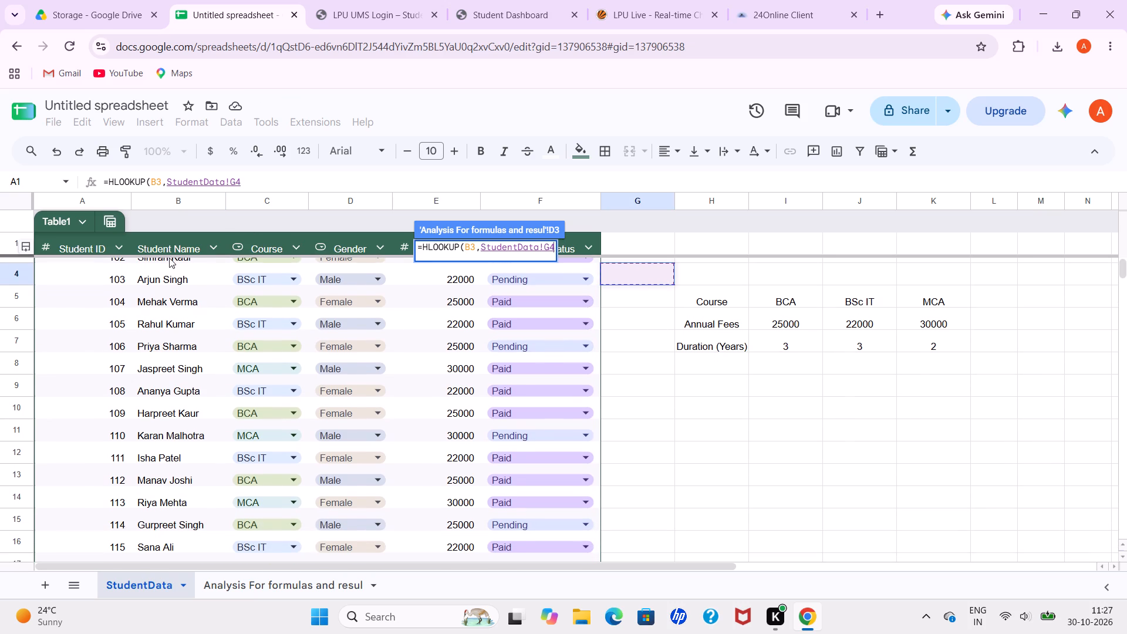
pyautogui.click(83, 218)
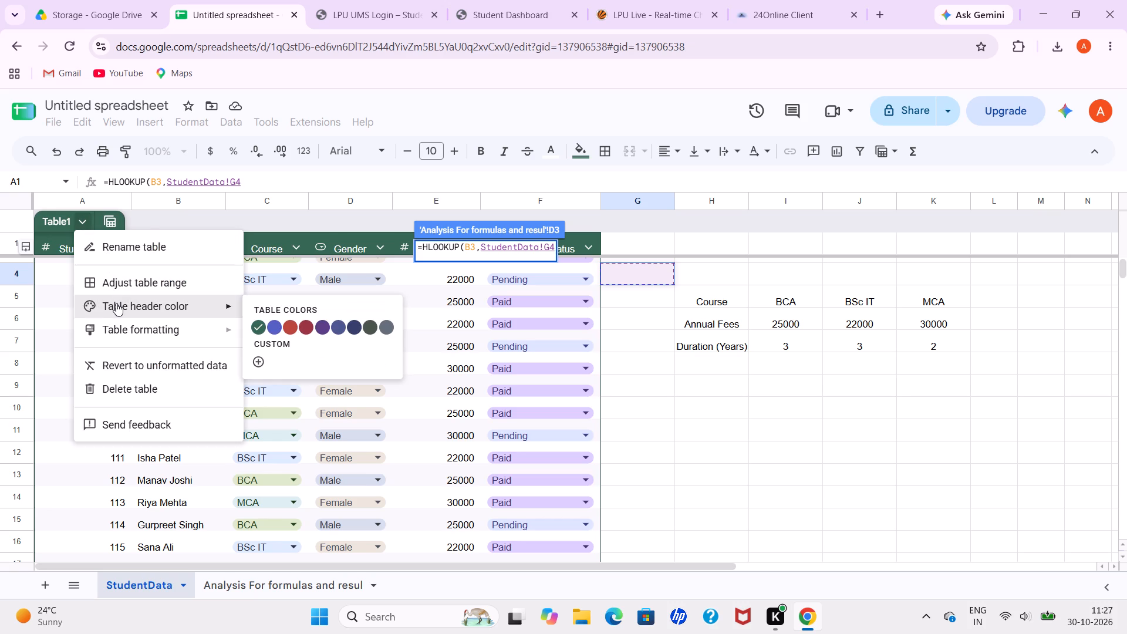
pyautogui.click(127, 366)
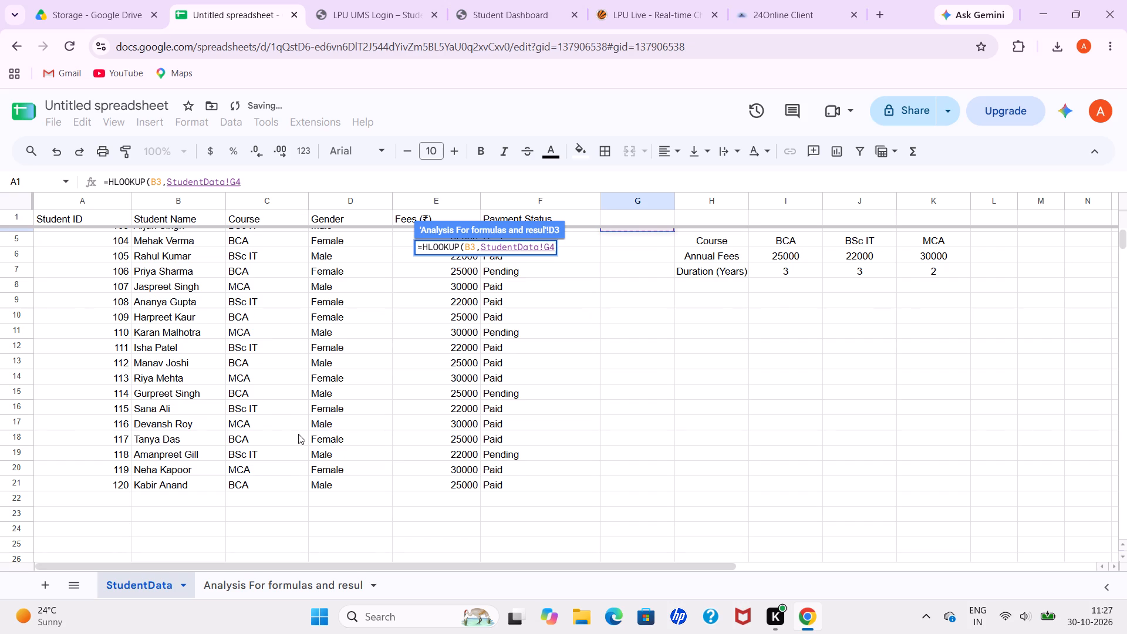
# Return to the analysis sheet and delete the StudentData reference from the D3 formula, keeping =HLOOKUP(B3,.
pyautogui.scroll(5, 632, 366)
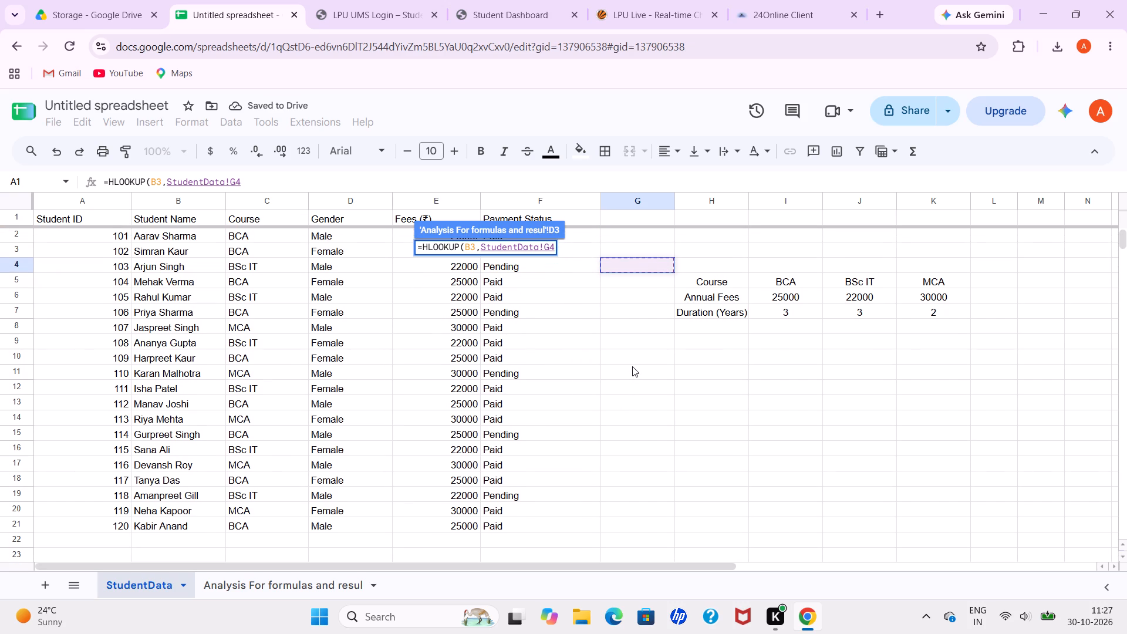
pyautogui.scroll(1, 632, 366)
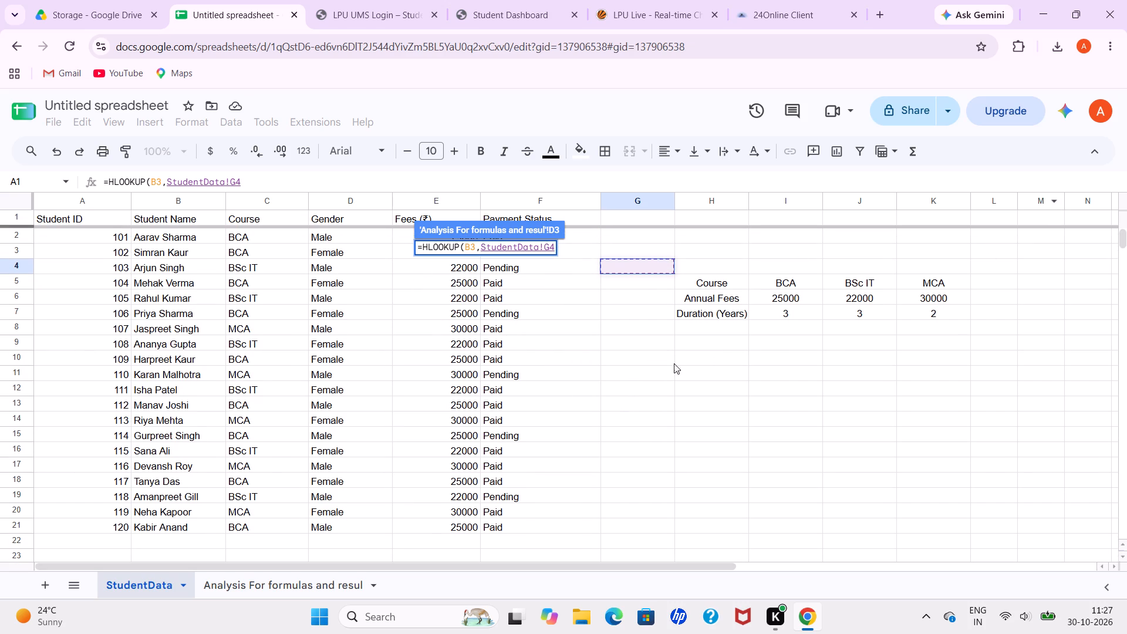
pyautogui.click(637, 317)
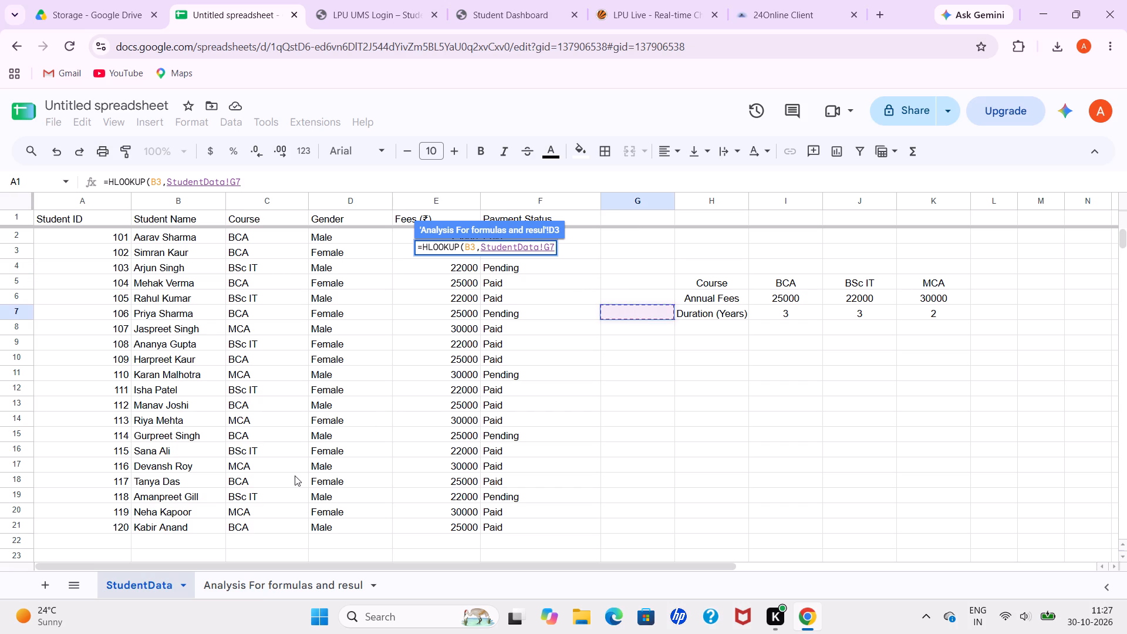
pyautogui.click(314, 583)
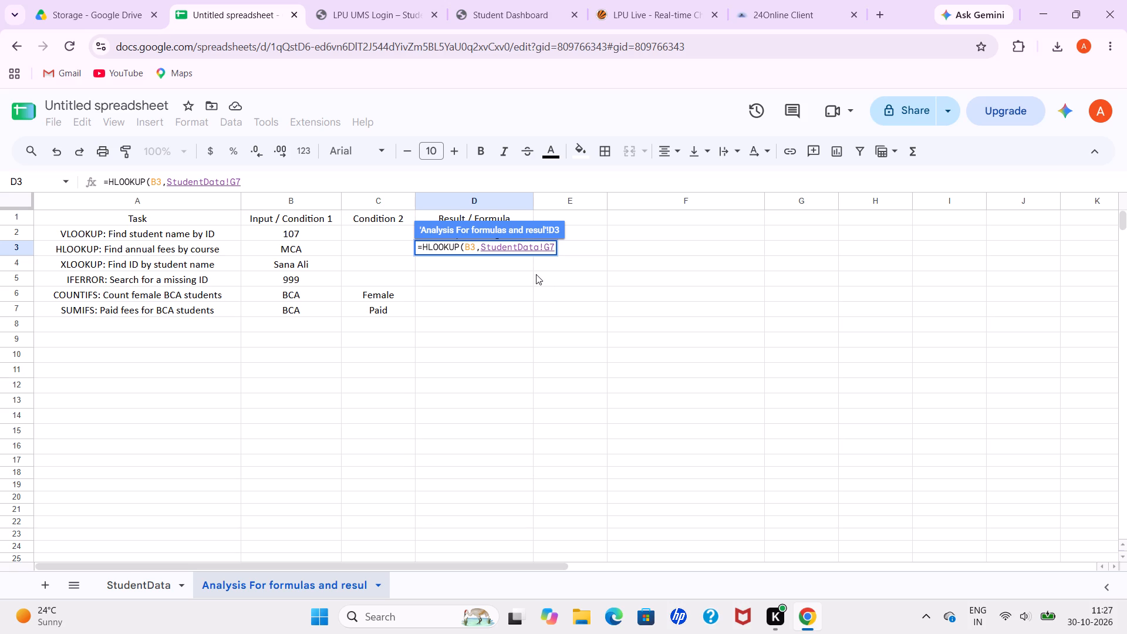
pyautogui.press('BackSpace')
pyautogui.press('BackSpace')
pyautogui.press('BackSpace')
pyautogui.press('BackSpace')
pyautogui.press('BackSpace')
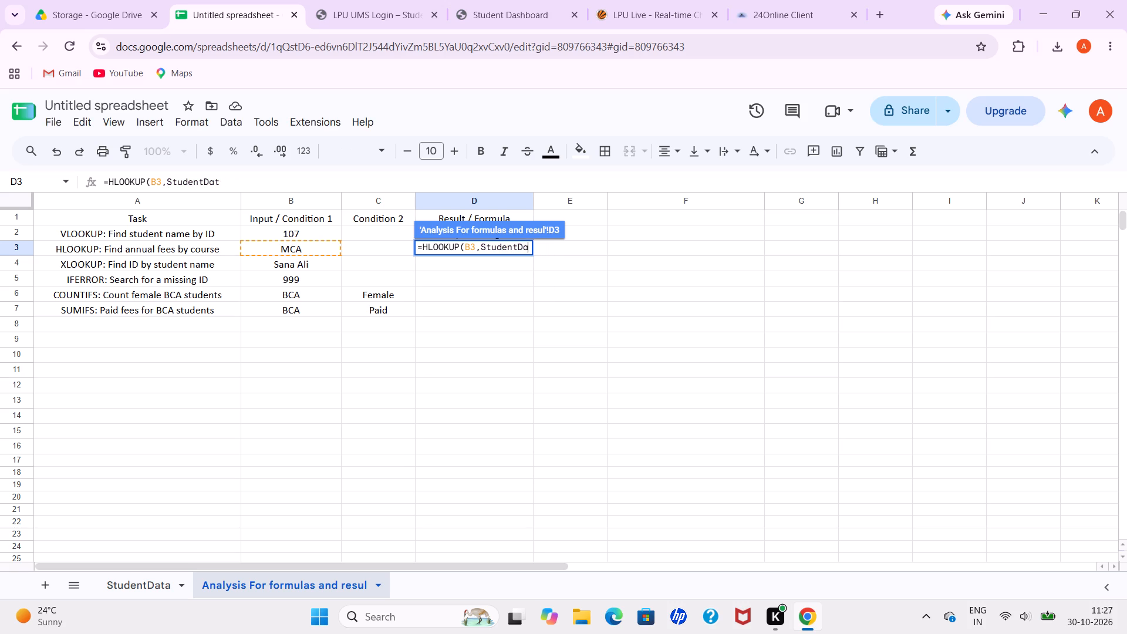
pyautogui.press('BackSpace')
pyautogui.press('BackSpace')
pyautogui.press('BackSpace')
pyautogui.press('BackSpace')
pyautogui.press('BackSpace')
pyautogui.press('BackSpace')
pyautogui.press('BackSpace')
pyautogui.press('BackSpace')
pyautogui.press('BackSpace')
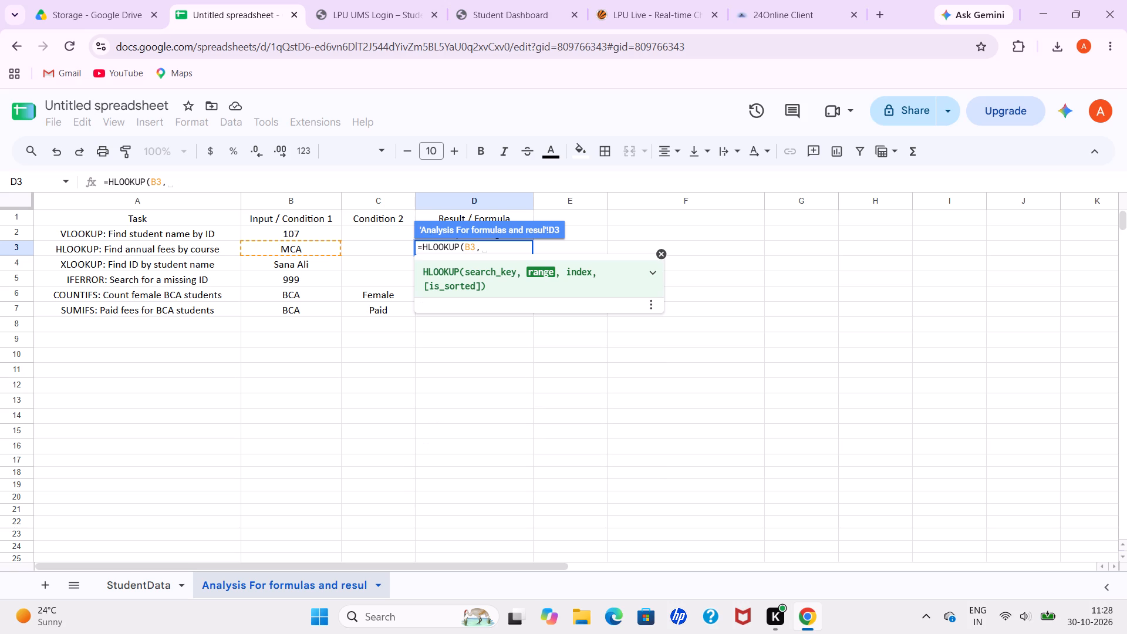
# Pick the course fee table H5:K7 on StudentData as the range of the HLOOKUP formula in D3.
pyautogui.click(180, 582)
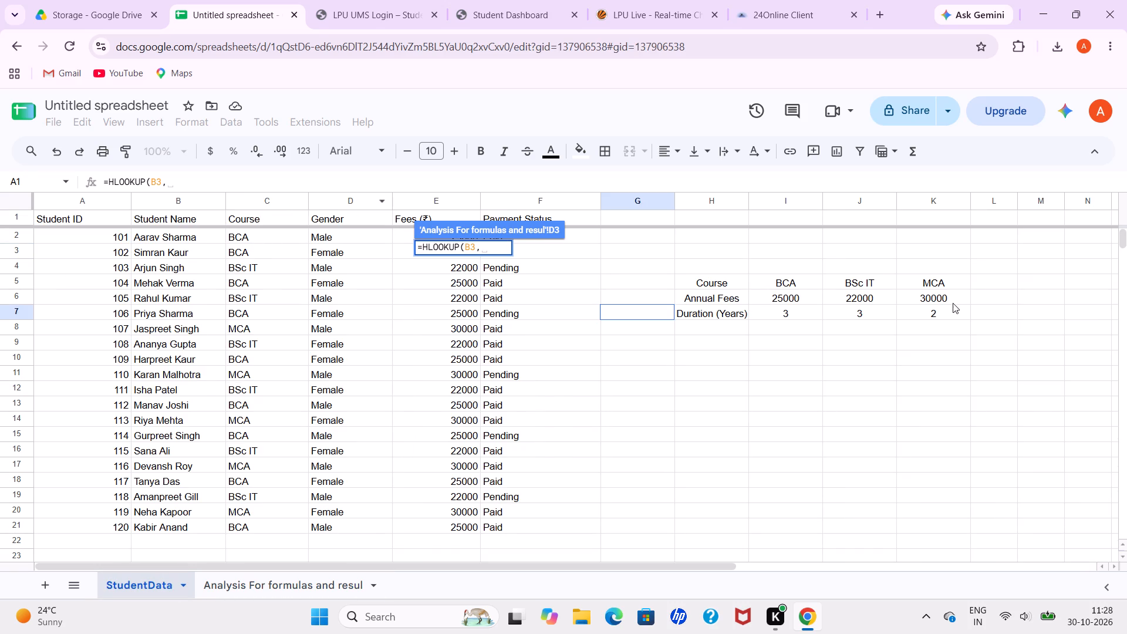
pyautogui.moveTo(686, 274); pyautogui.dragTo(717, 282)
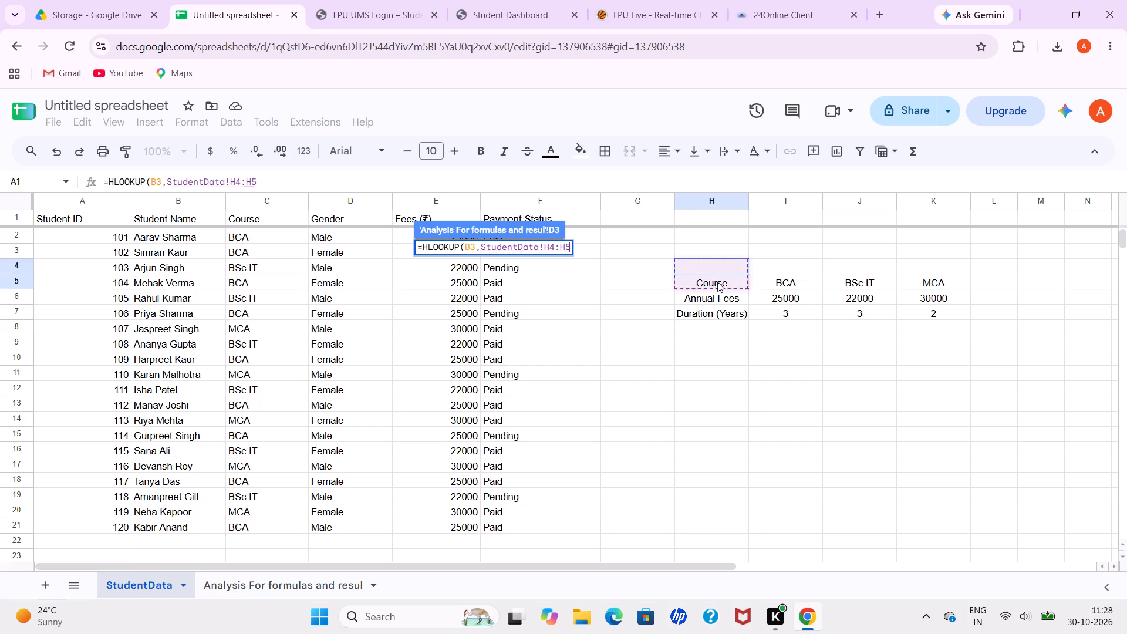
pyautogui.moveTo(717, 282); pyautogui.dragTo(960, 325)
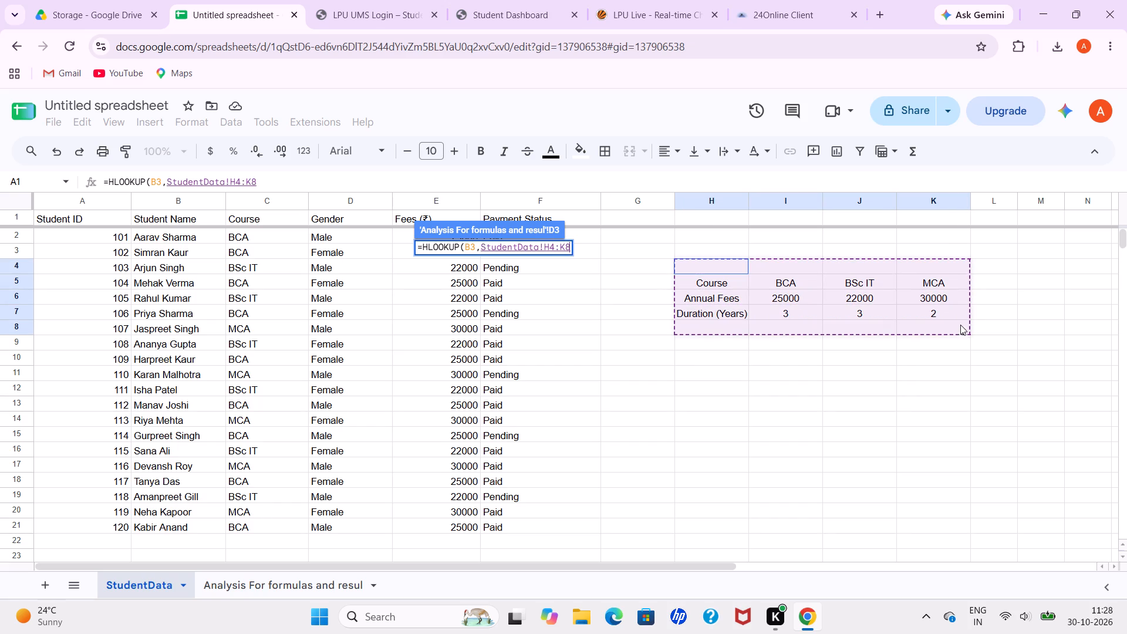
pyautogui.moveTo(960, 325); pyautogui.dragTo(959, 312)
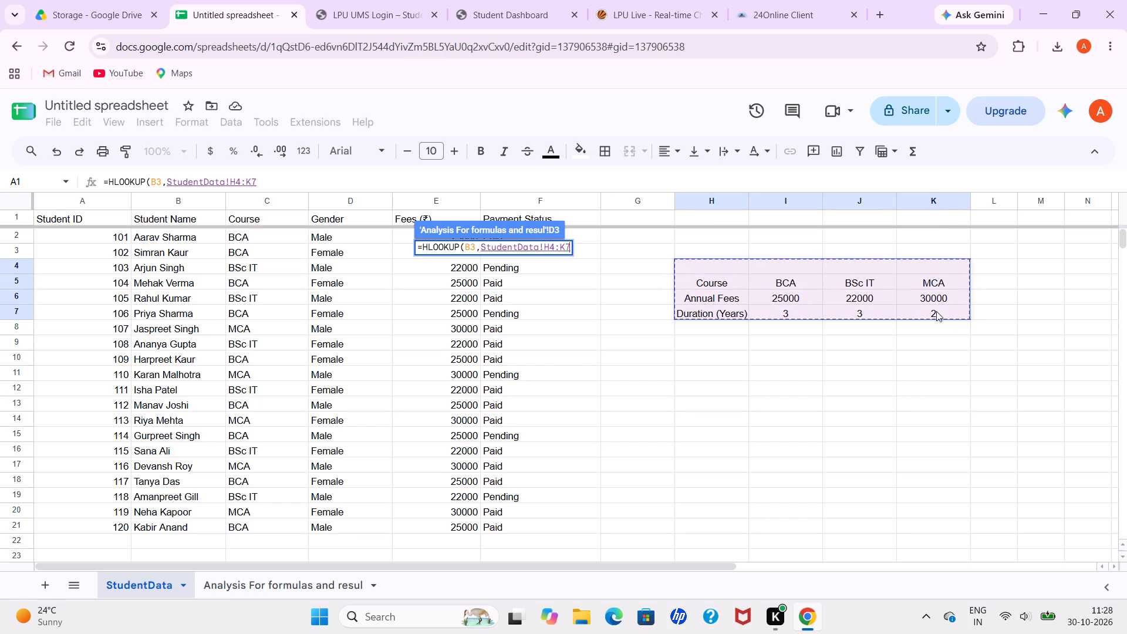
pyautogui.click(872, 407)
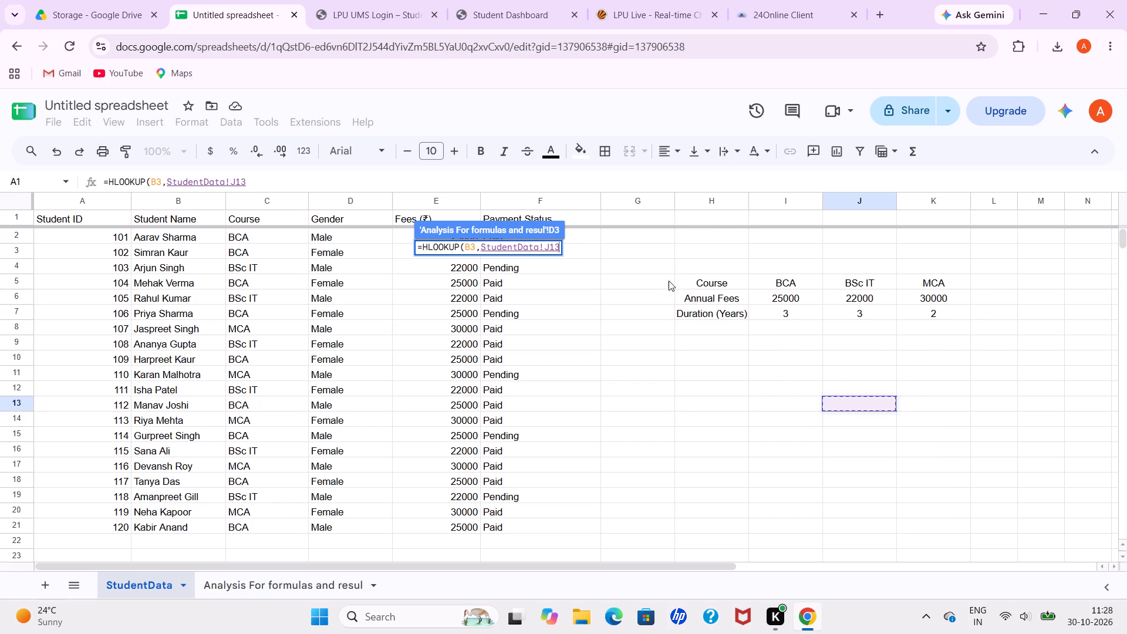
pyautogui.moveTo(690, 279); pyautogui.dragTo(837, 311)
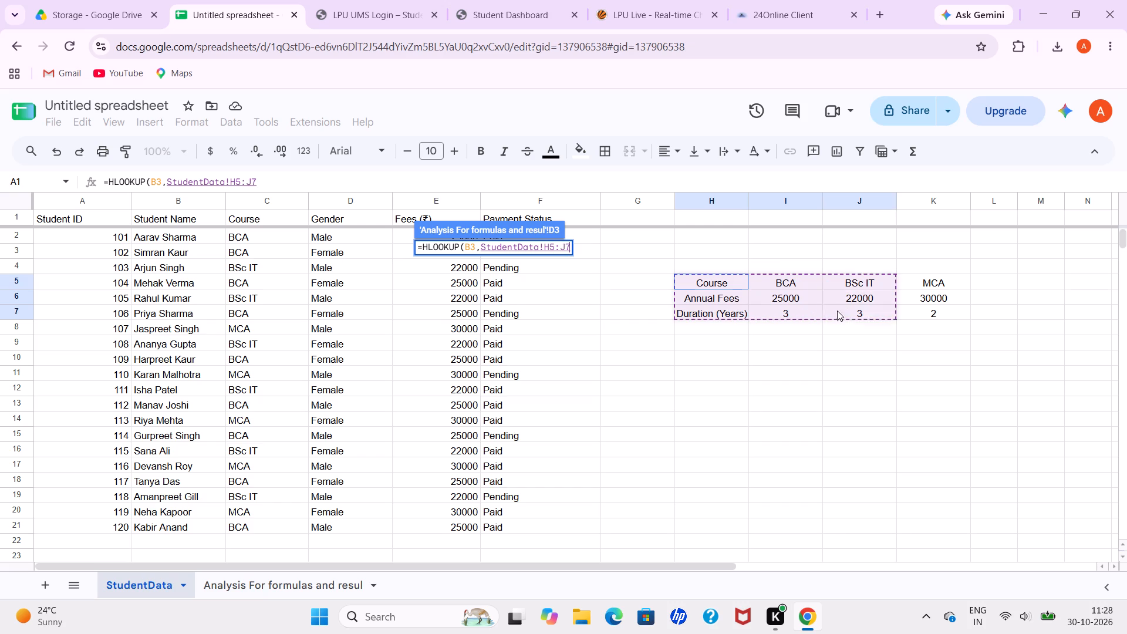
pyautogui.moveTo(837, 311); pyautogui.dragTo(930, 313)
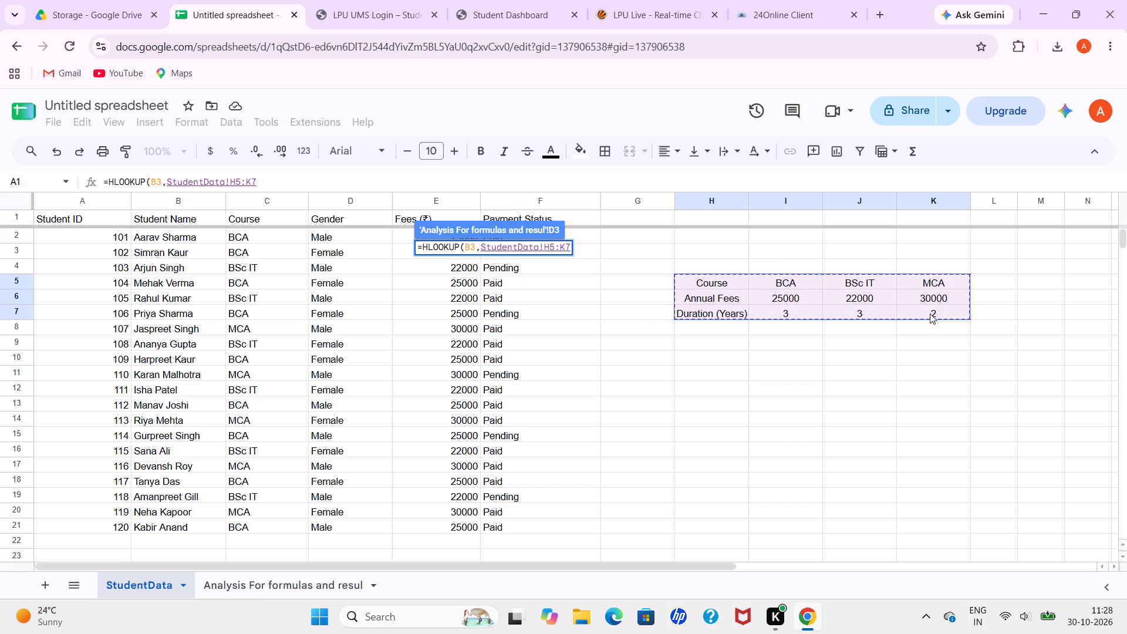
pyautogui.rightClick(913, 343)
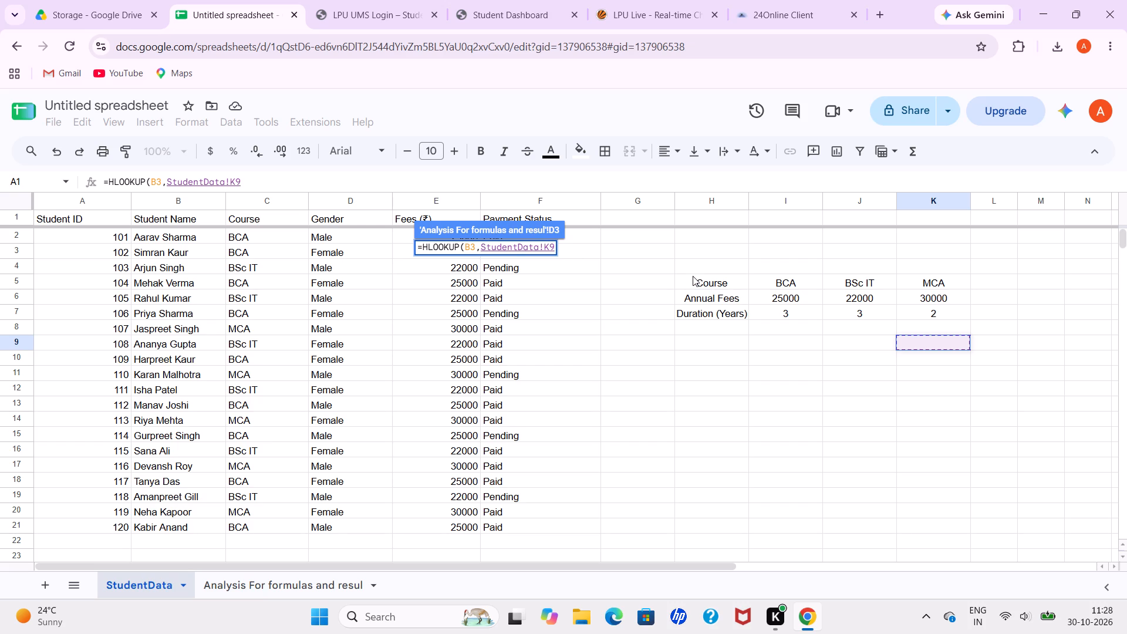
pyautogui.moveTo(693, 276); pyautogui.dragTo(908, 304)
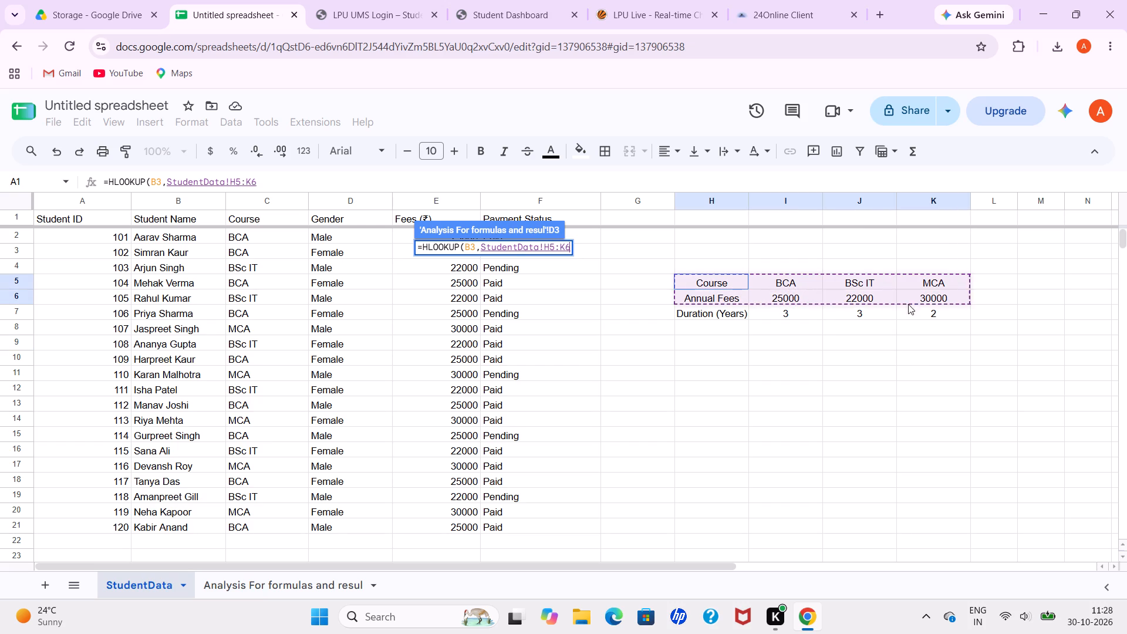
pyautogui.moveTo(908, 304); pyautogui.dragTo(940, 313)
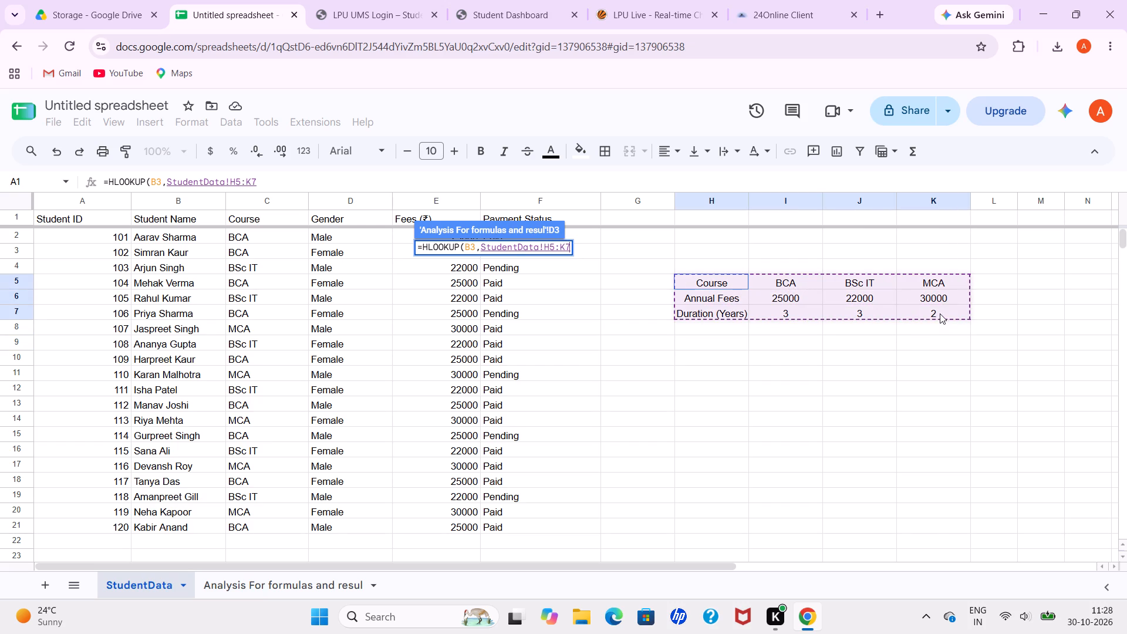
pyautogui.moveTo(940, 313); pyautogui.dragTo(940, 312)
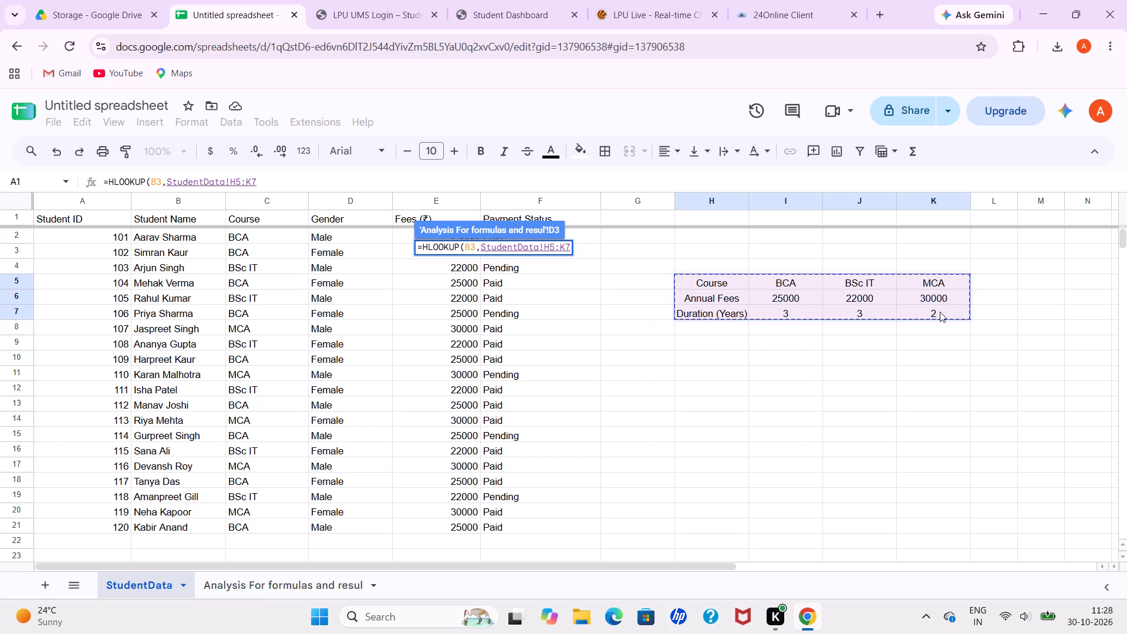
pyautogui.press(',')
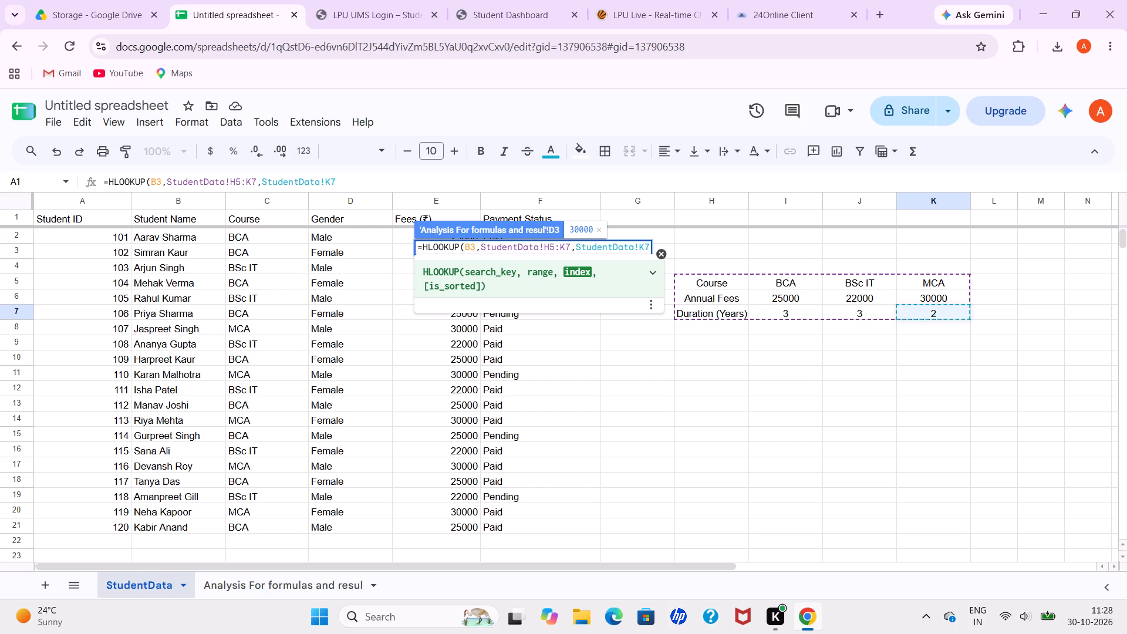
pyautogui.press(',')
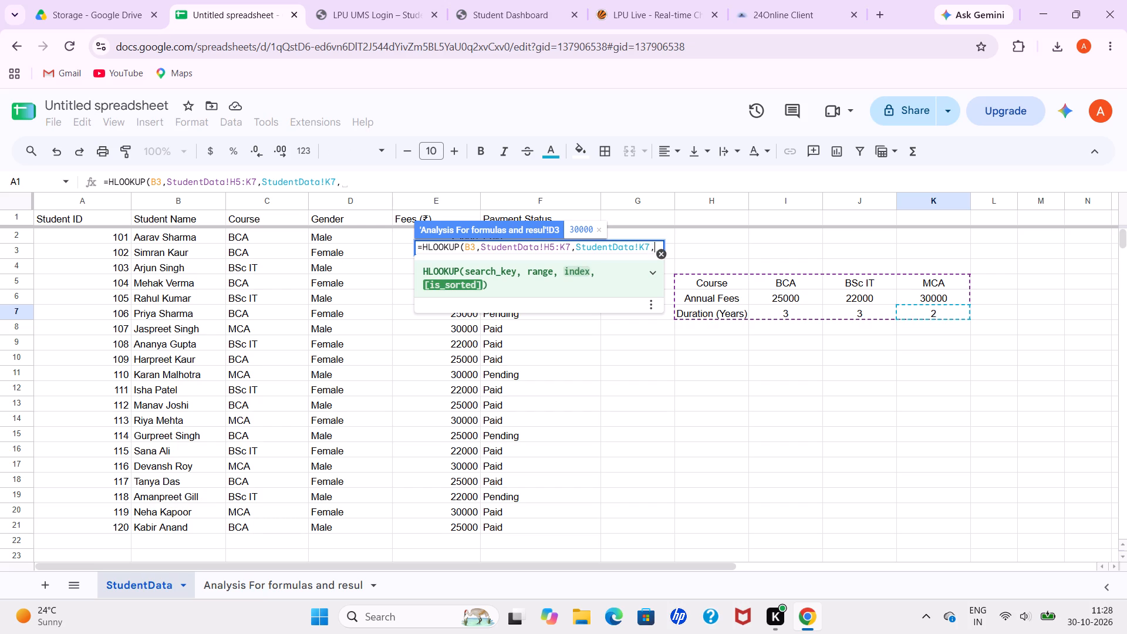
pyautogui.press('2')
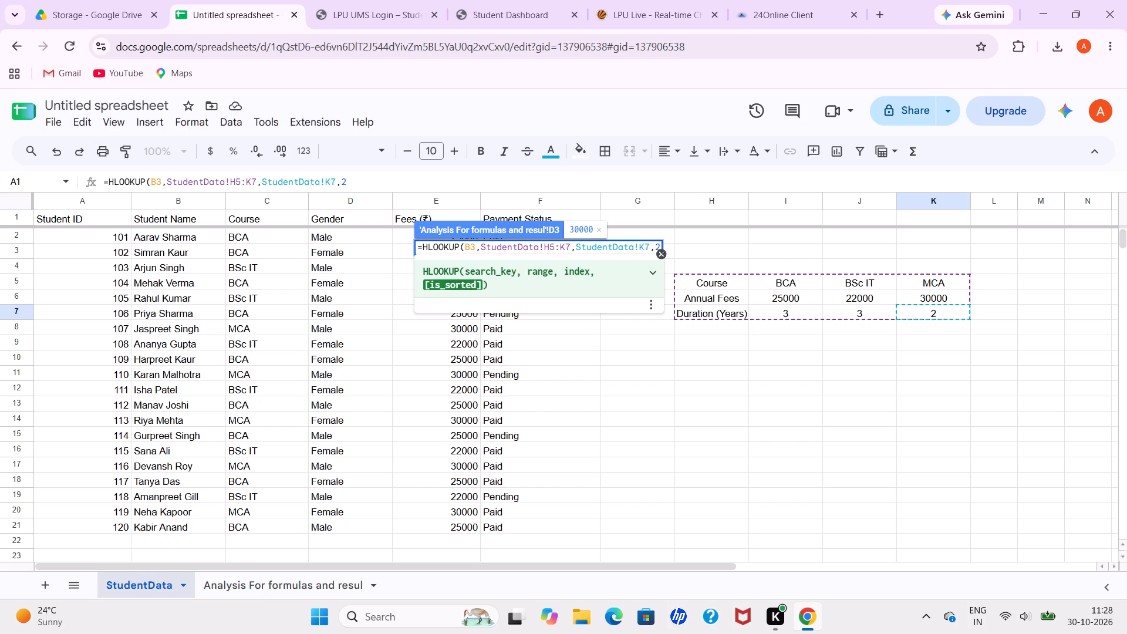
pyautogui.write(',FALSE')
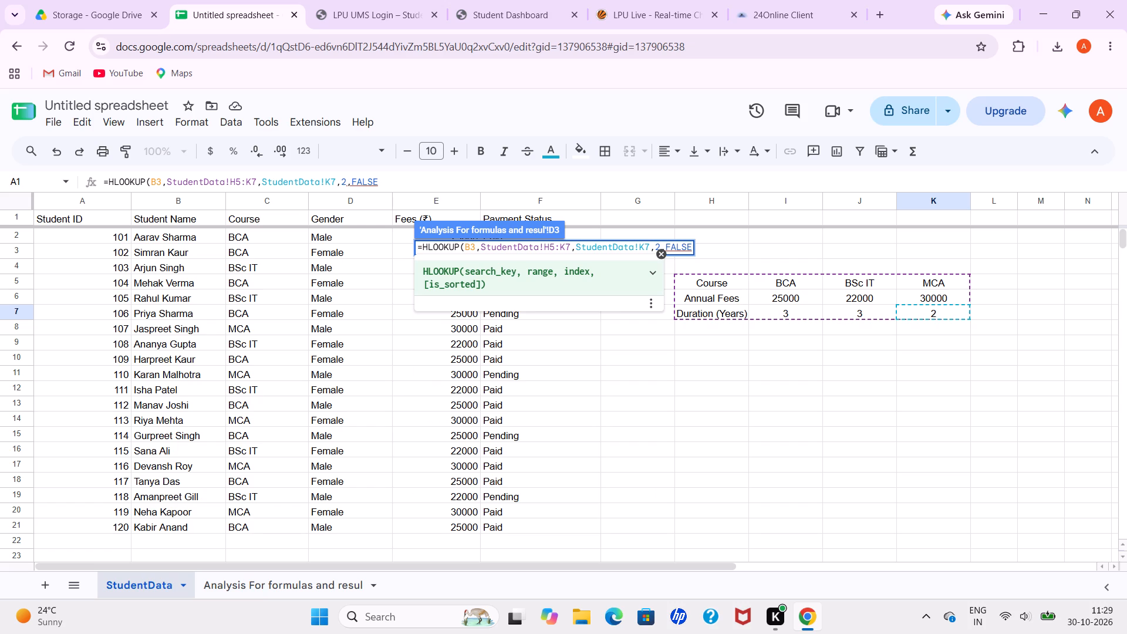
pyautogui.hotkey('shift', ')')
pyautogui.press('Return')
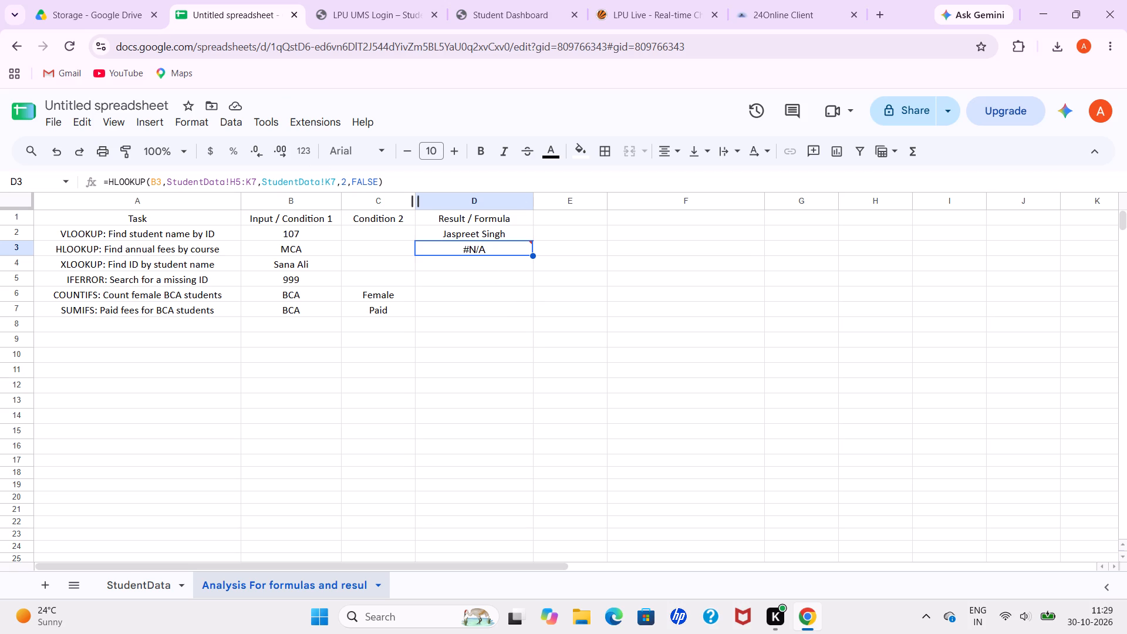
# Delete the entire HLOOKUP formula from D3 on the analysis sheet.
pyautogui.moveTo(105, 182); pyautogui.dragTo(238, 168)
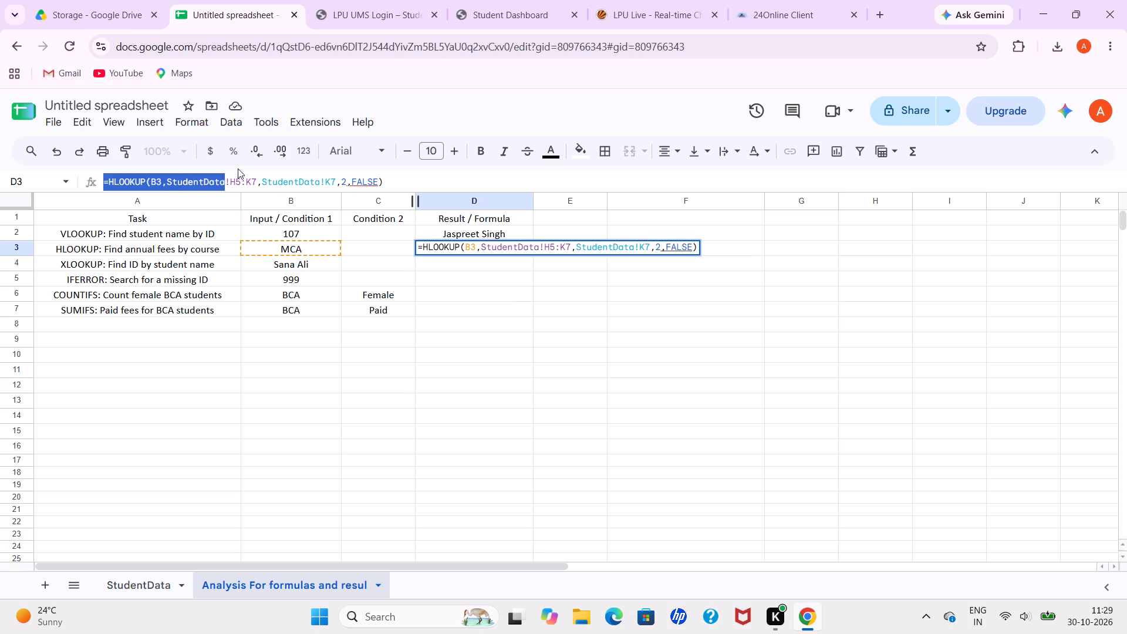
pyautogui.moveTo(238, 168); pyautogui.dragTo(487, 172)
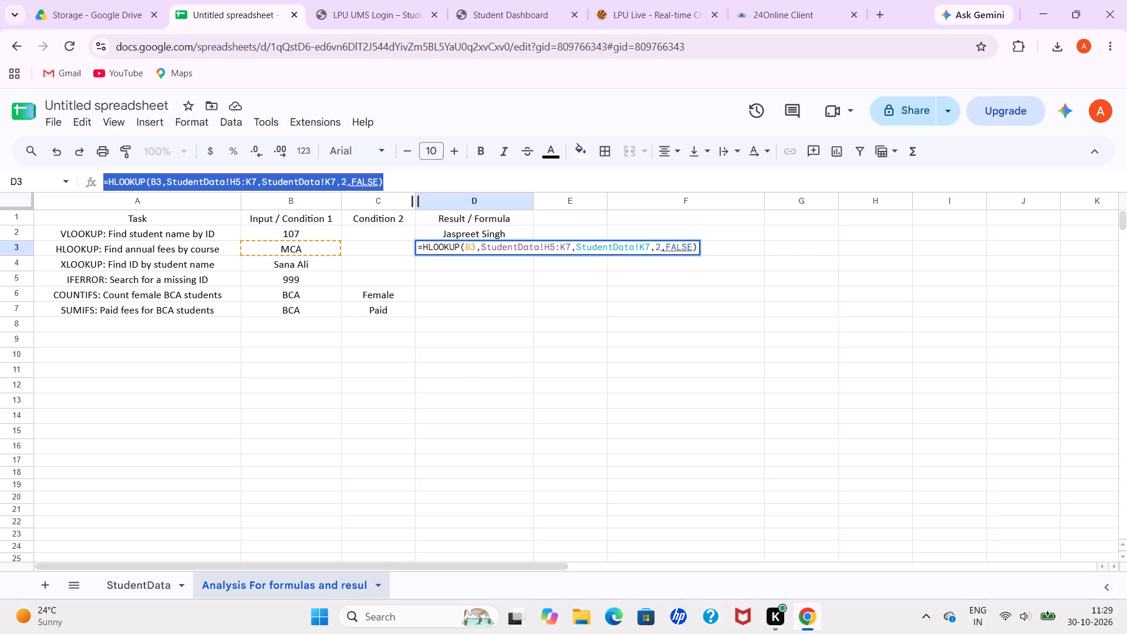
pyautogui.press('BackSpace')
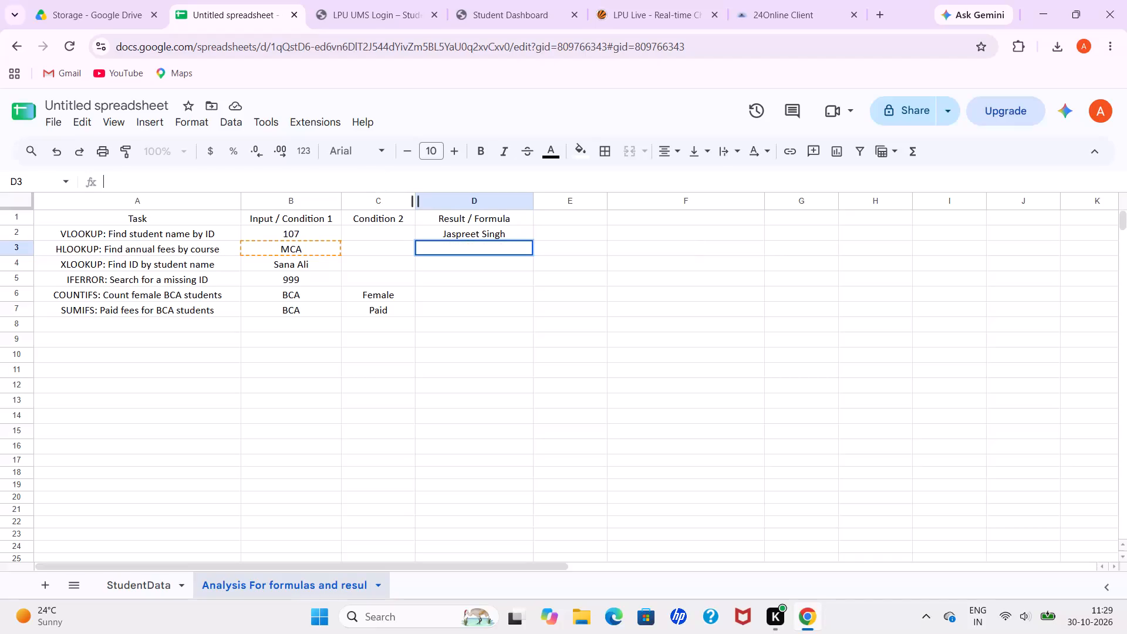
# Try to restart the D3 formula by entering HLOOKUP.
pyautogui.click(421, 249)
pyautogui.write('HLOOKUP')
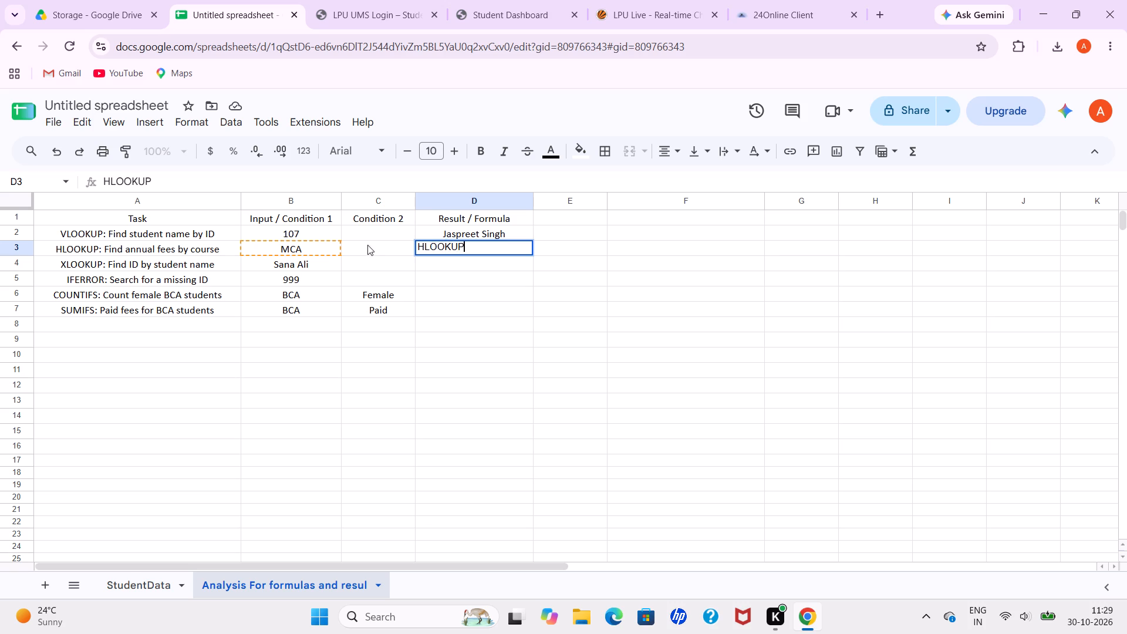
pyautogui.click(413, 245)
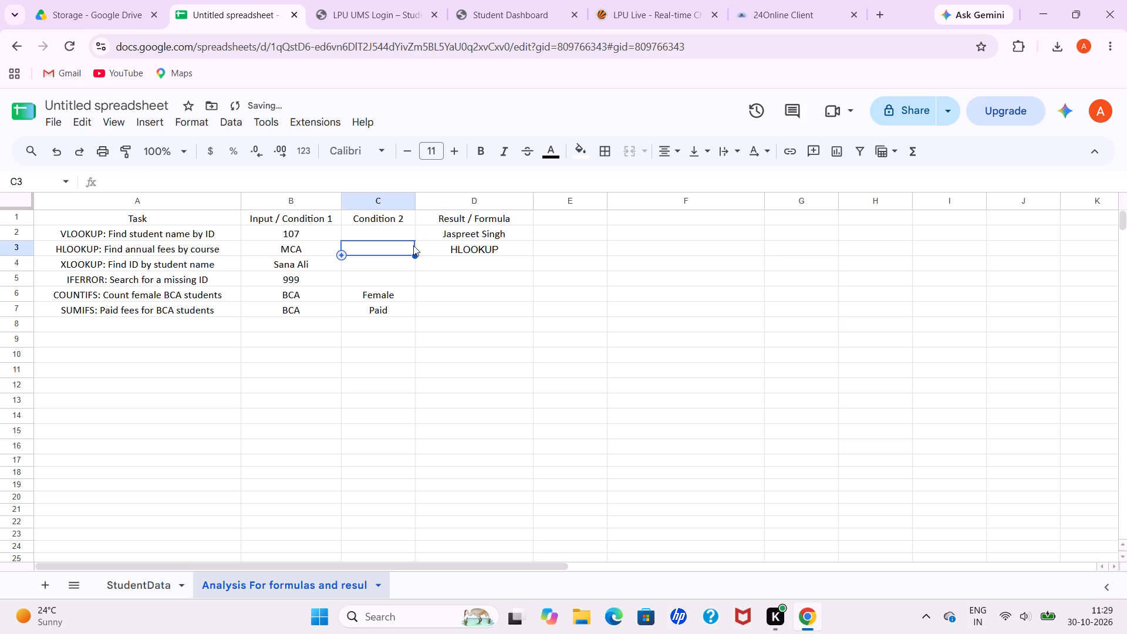
# Replace the content of D3 with the start of a new formula, =HLOOKUP("MCA",.
pyautogui.click(450, 247)
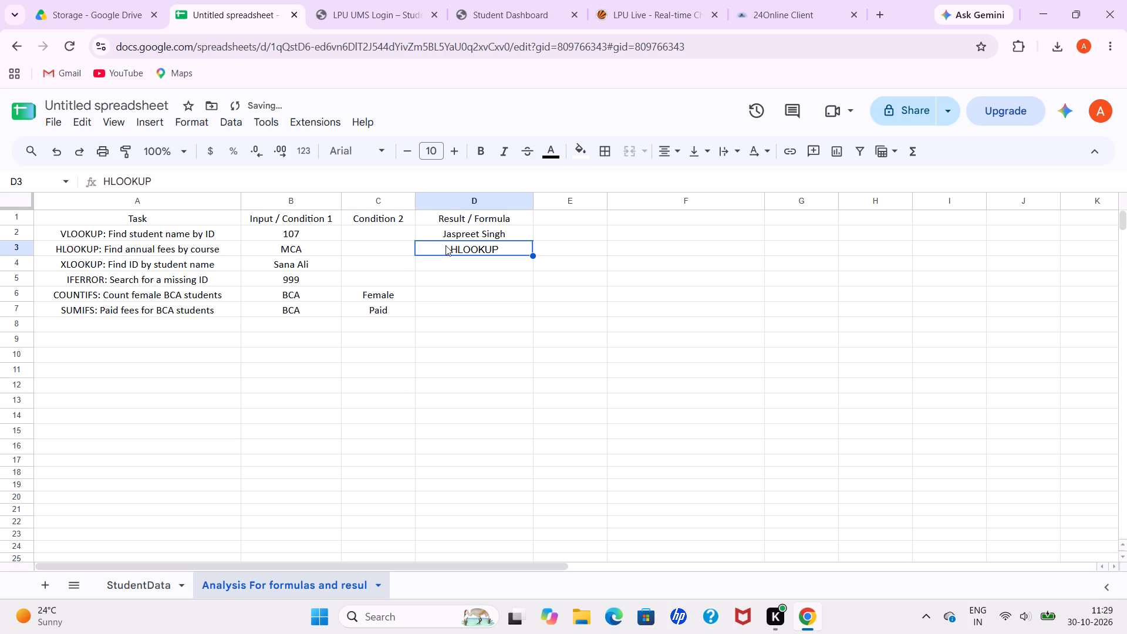
pyautogui.hotkey('shift', '+')
pyautogui.press('BackSpace')
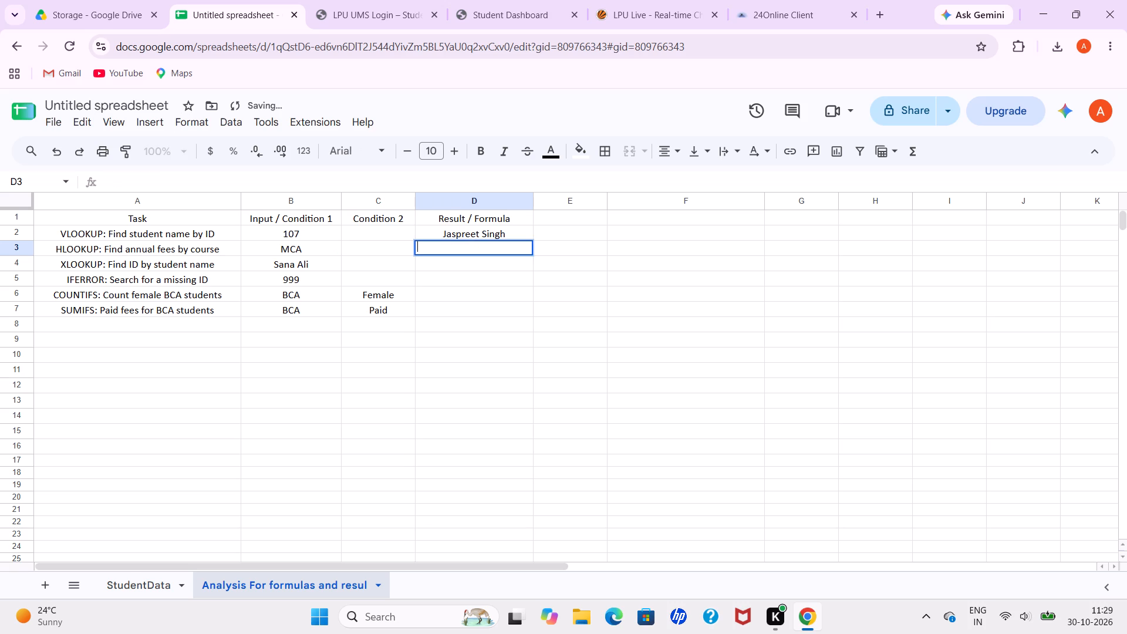
pyautogui.press('=')
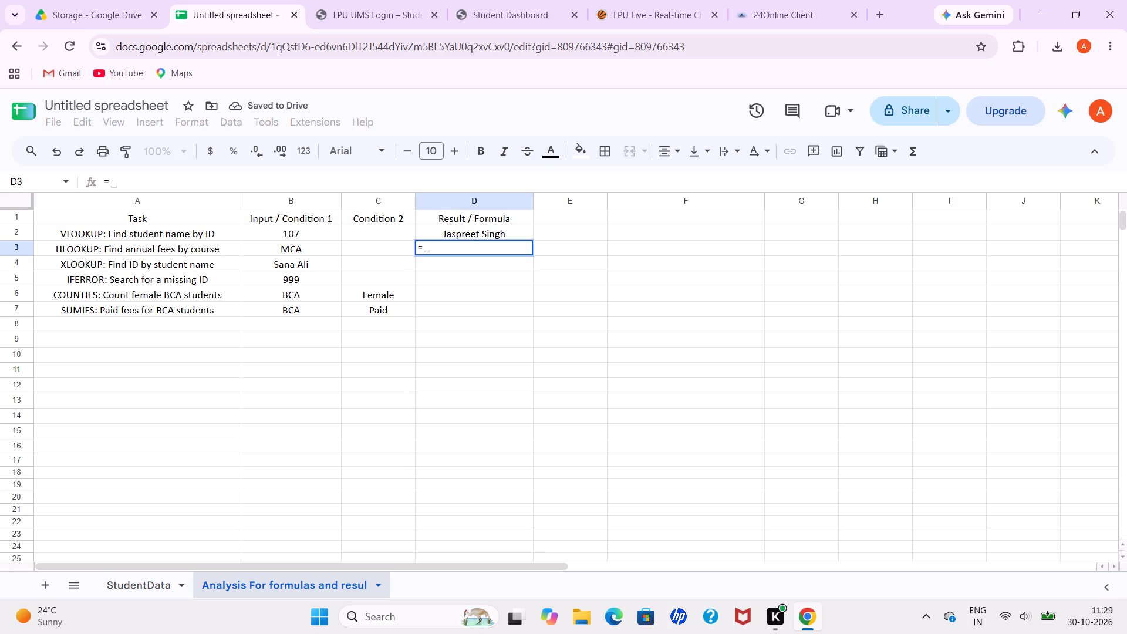
pyautogui.write('HLOOKUP')
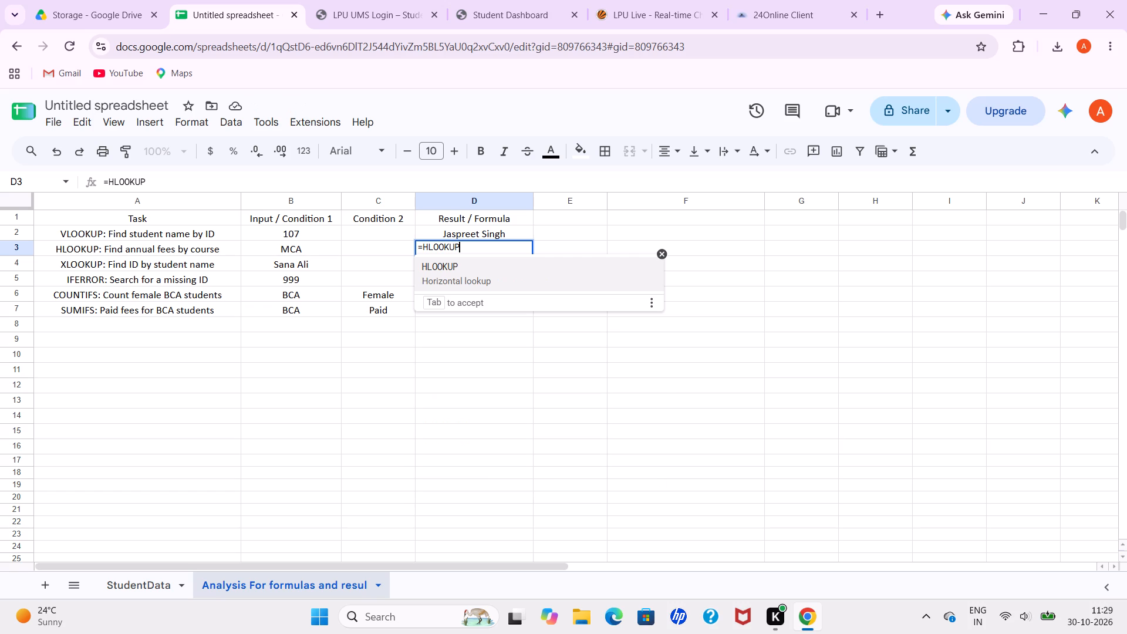
pyautogui.hotkey('shift', '(')
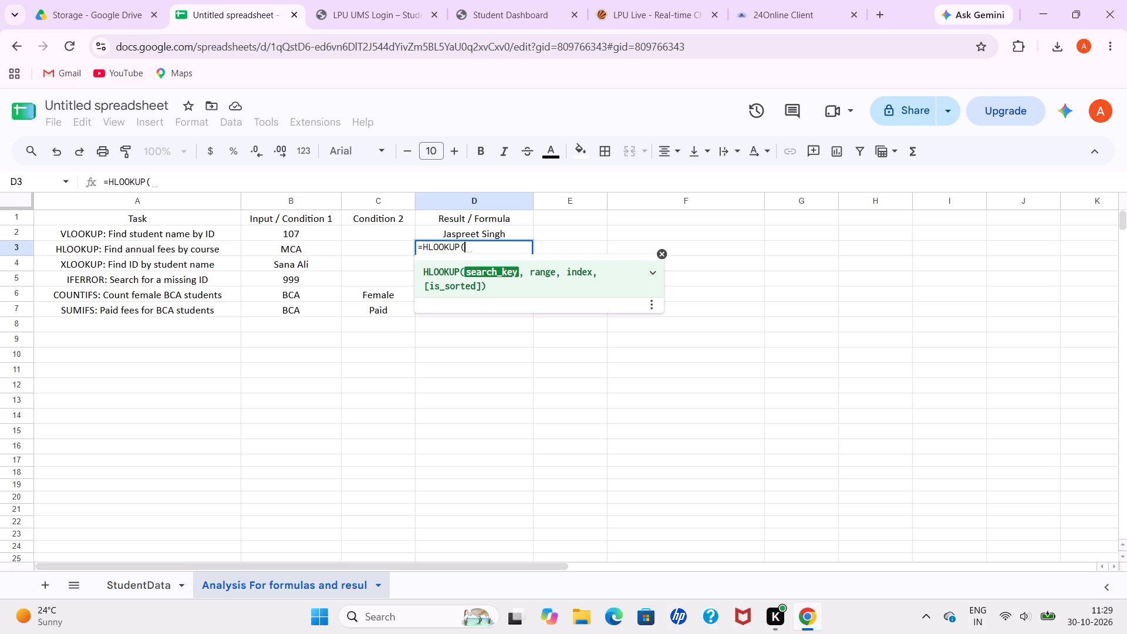
pyautogui.write('MCA')
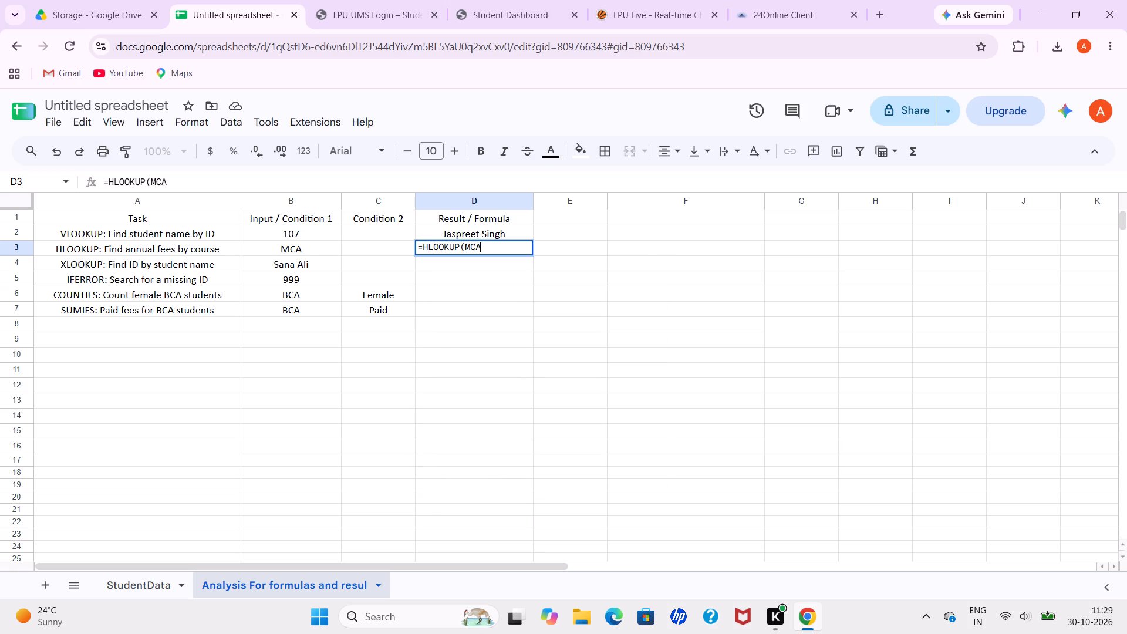
pyautogui.press('BackSpace')
pyautogui.press('BackSpace')
pyautogui.press('BackSpace')
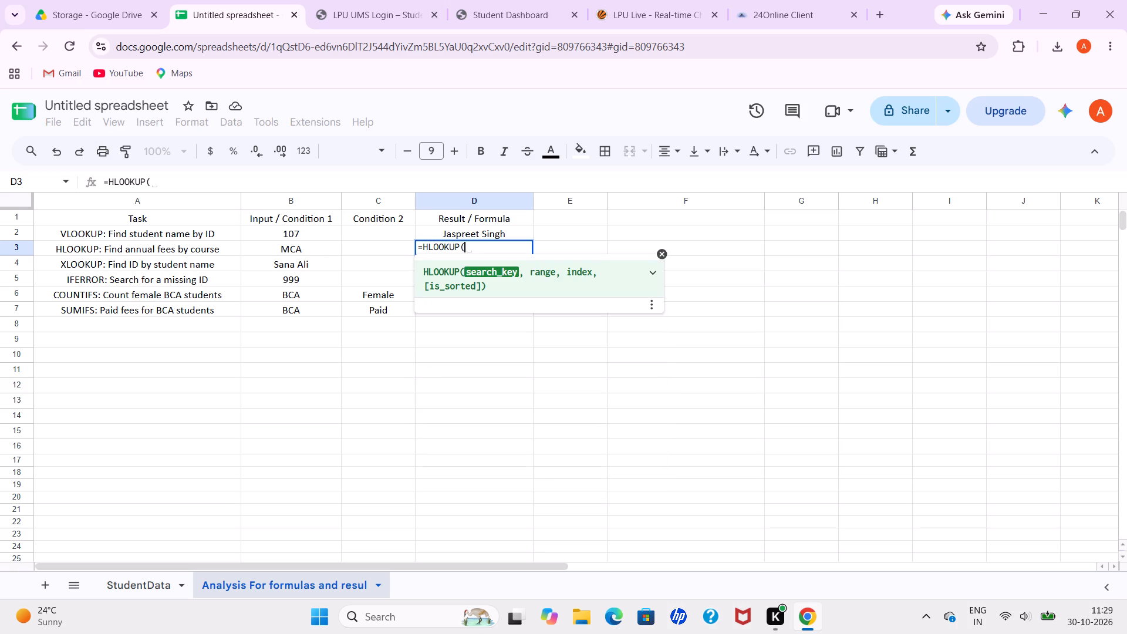
pyautogui.hotkey('shift', '"')
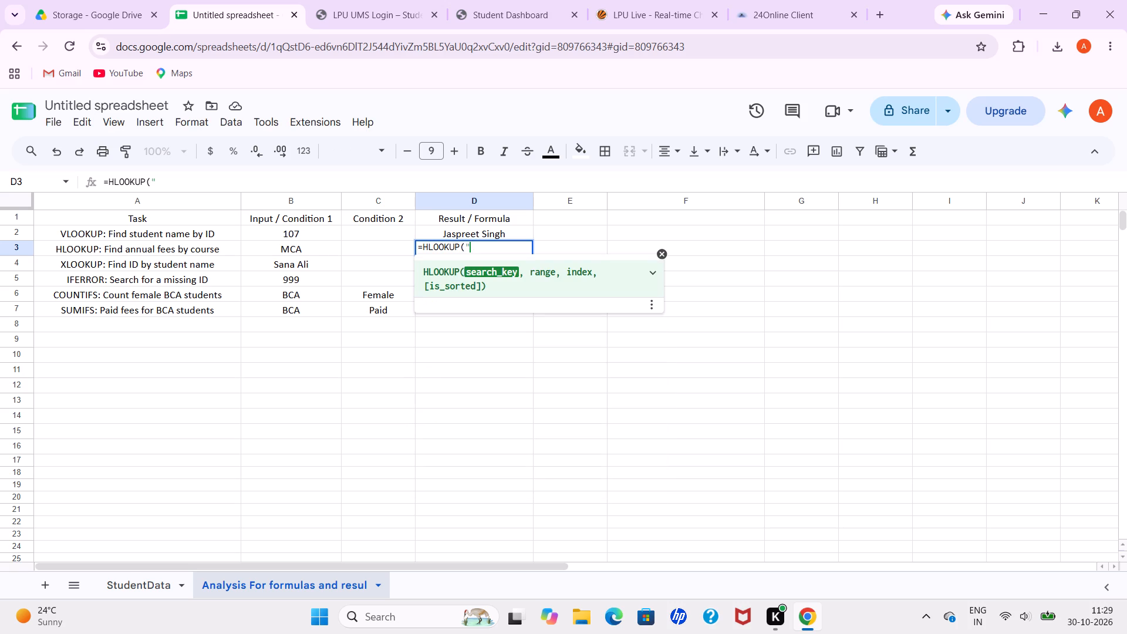
pyautogui.press('m')
pyautogui.write('CA')
pyautogui.hotkey('shift', '"')
pyautogui.press(',')
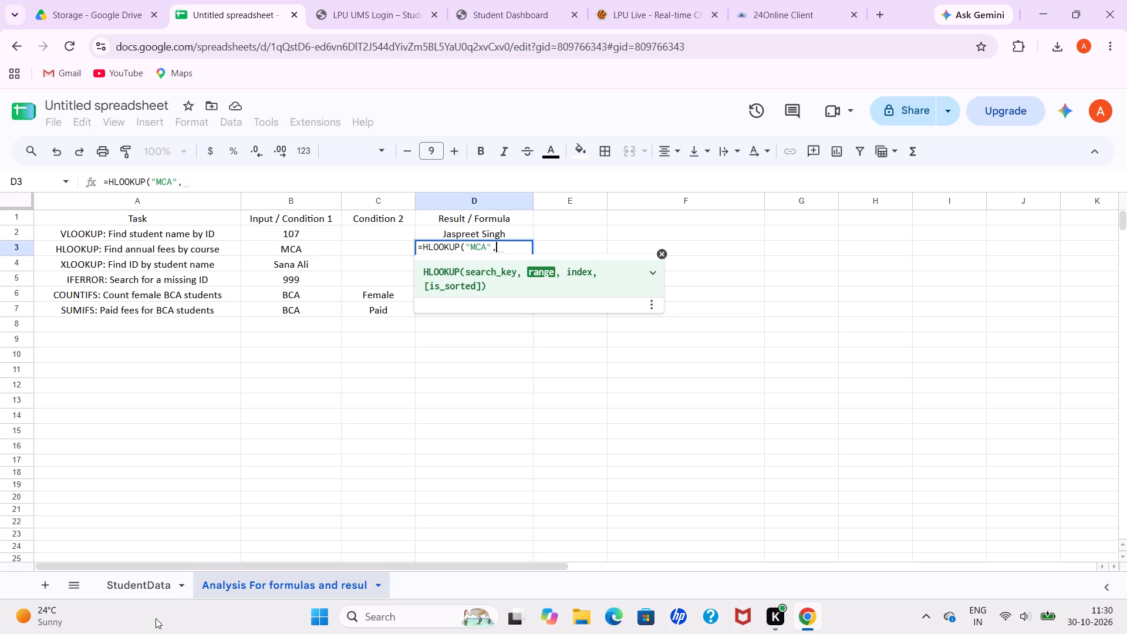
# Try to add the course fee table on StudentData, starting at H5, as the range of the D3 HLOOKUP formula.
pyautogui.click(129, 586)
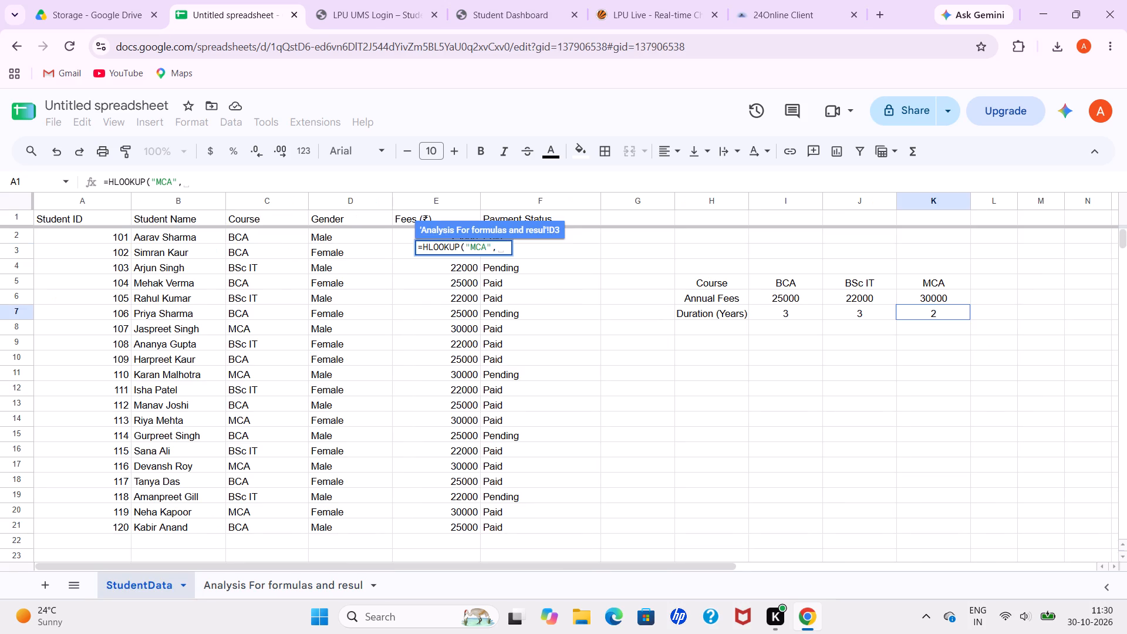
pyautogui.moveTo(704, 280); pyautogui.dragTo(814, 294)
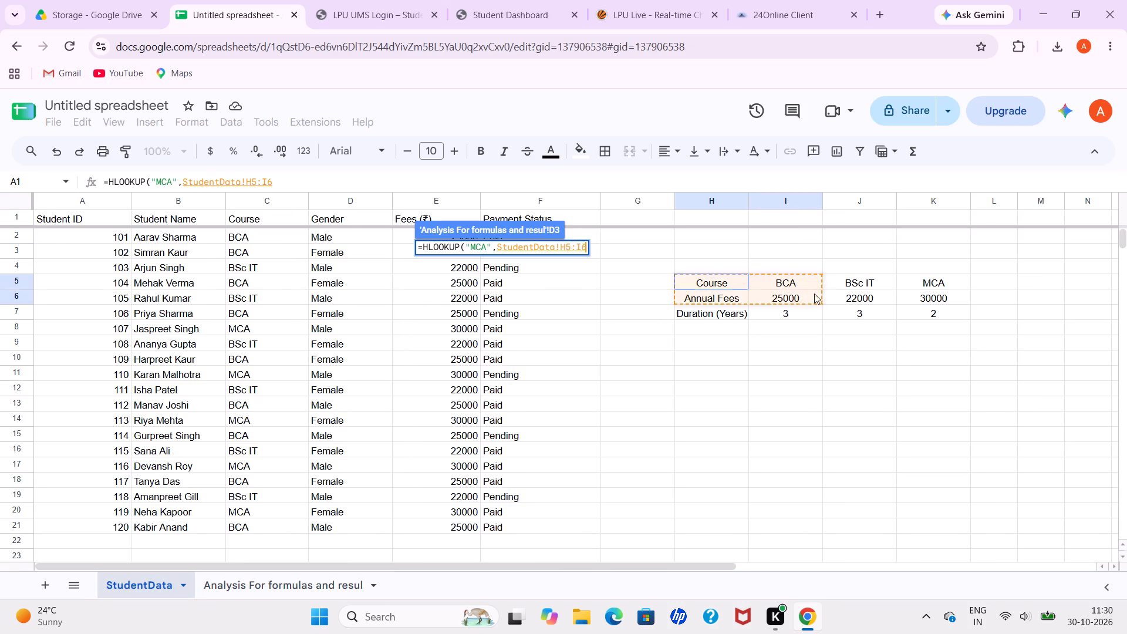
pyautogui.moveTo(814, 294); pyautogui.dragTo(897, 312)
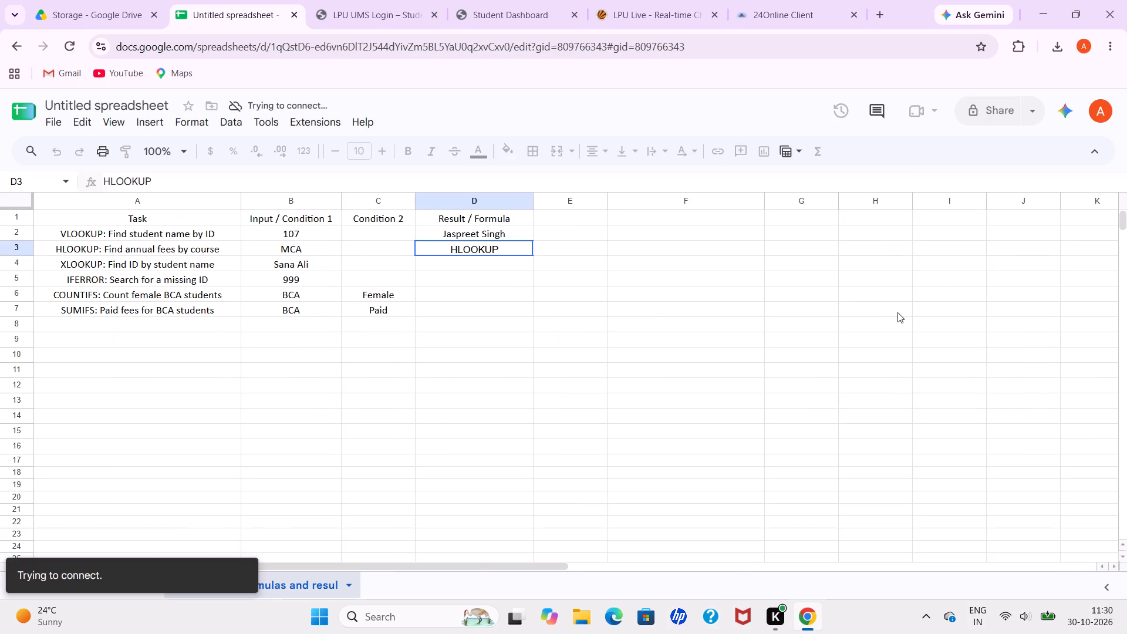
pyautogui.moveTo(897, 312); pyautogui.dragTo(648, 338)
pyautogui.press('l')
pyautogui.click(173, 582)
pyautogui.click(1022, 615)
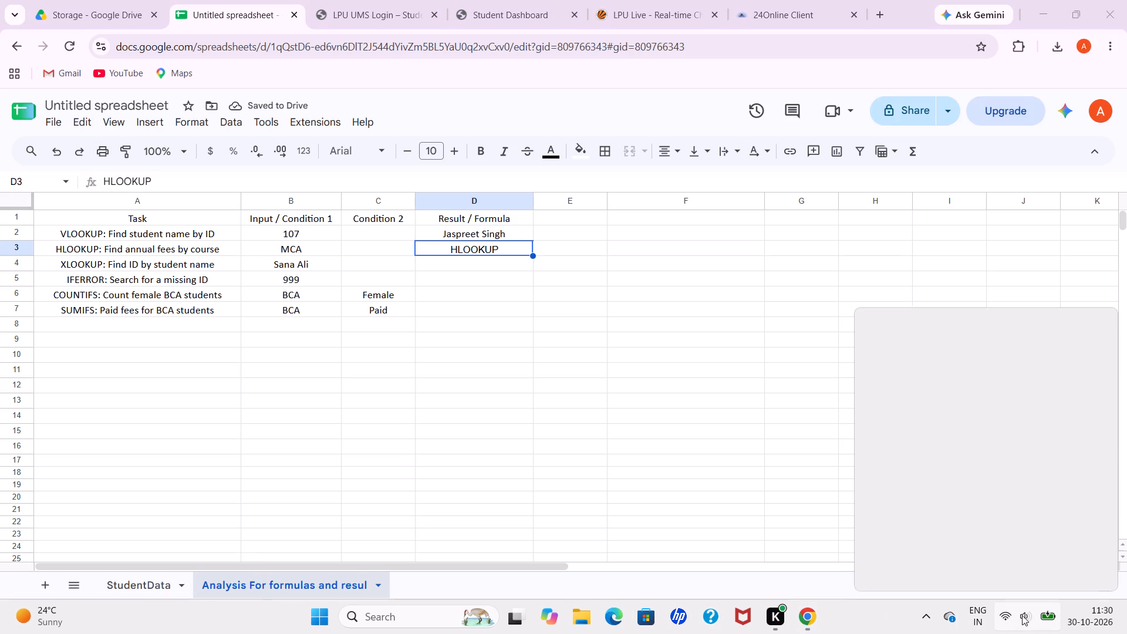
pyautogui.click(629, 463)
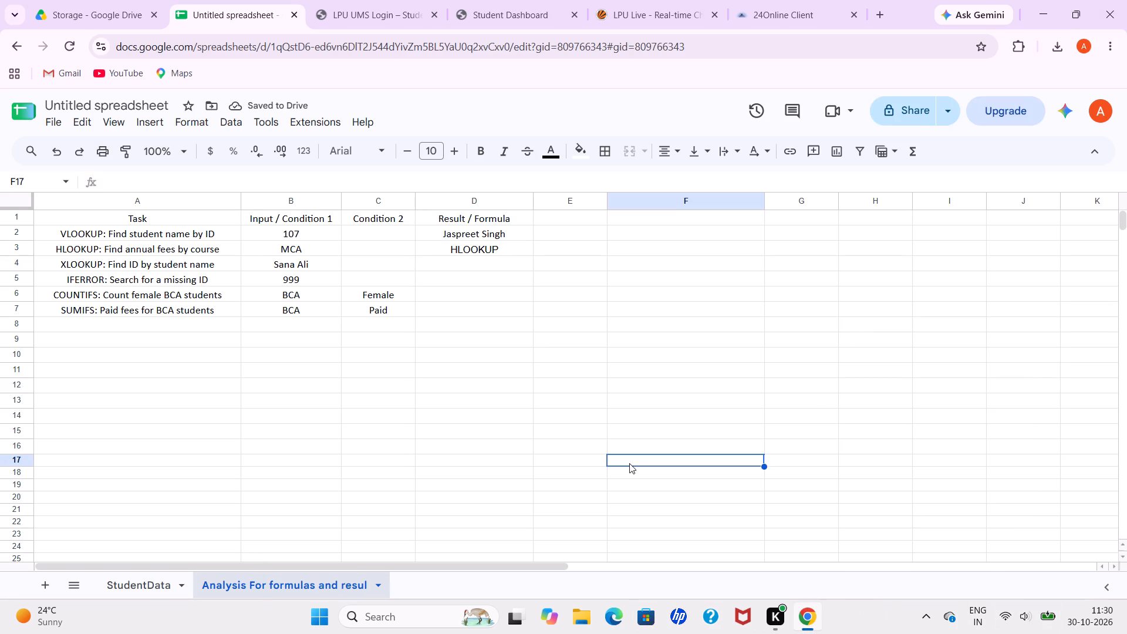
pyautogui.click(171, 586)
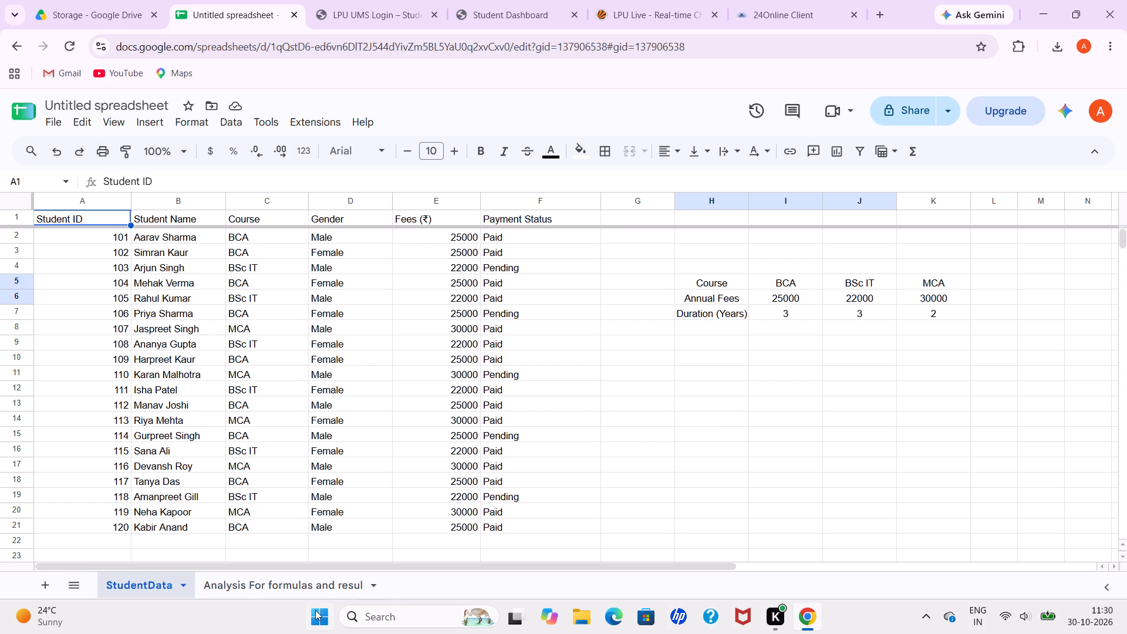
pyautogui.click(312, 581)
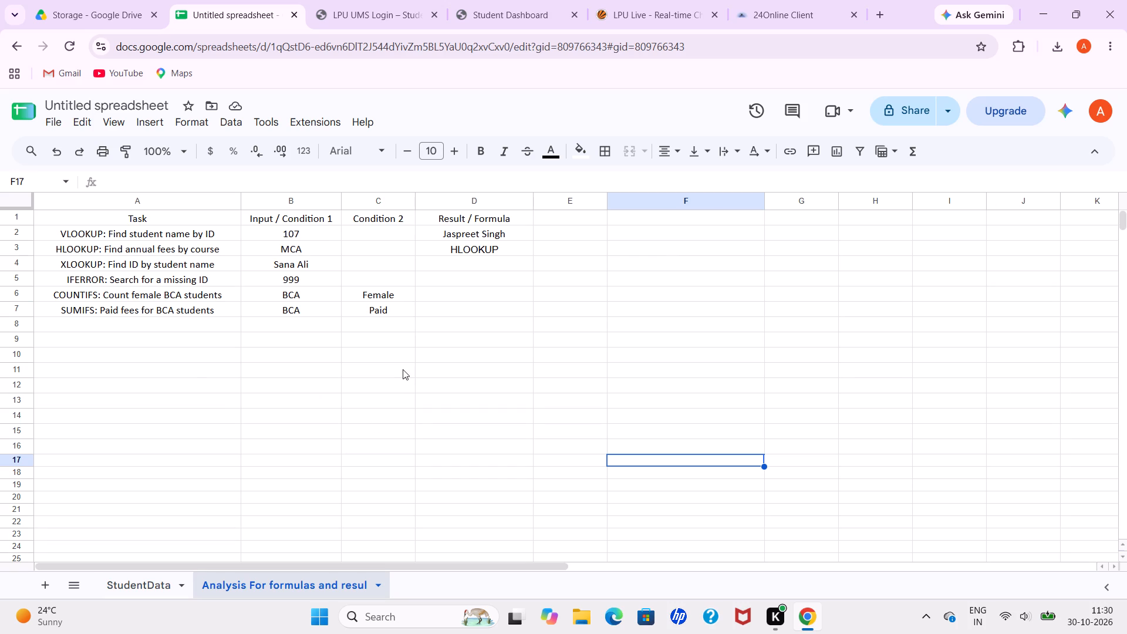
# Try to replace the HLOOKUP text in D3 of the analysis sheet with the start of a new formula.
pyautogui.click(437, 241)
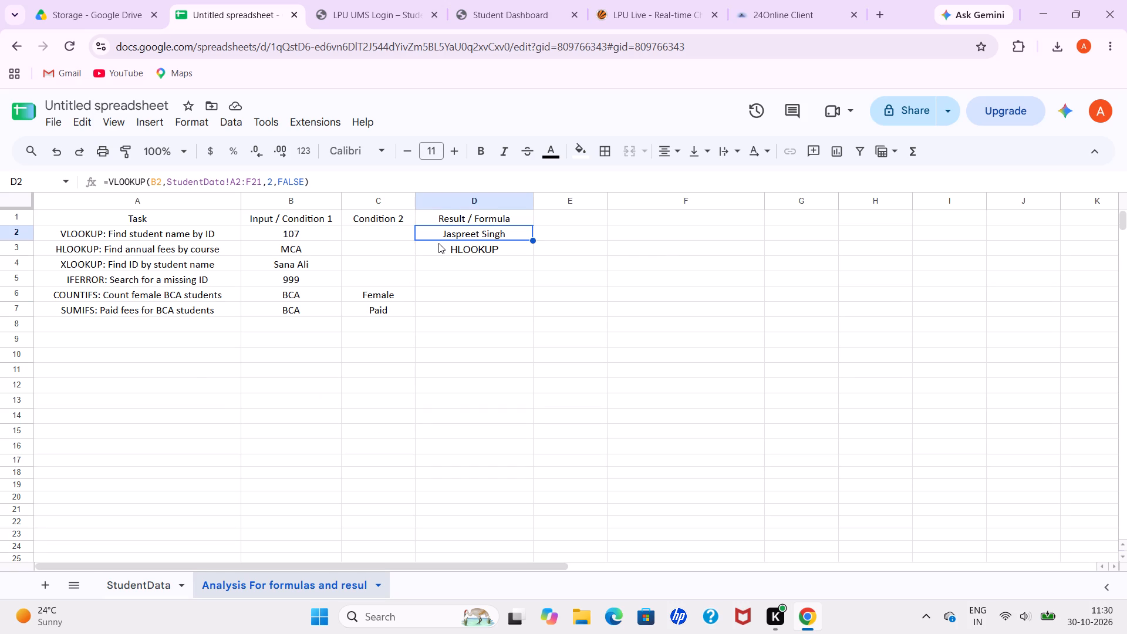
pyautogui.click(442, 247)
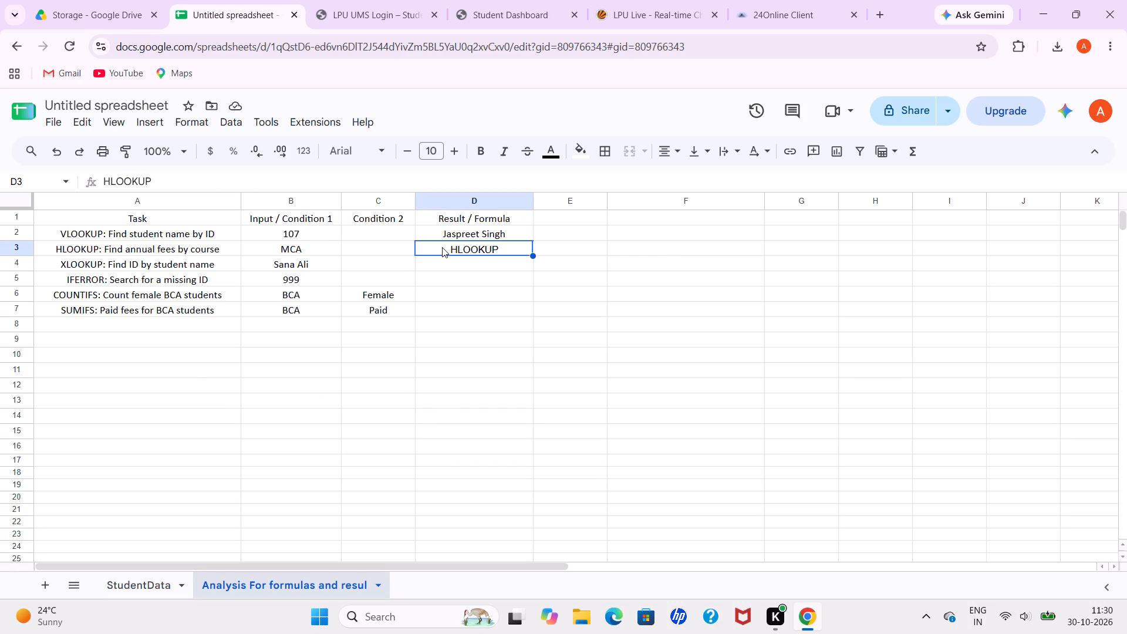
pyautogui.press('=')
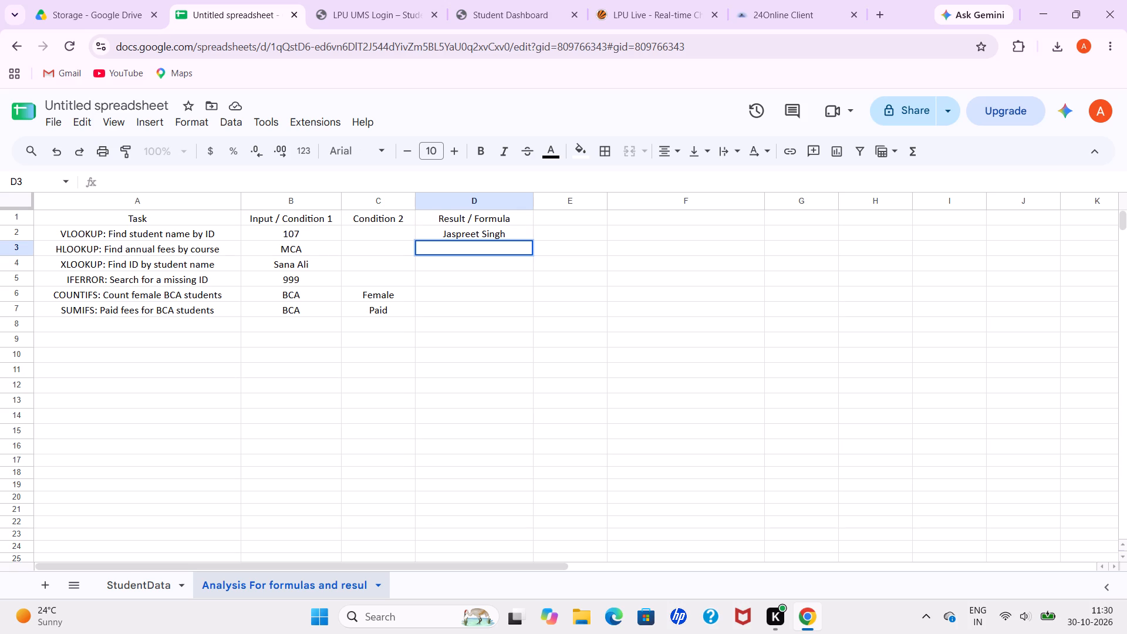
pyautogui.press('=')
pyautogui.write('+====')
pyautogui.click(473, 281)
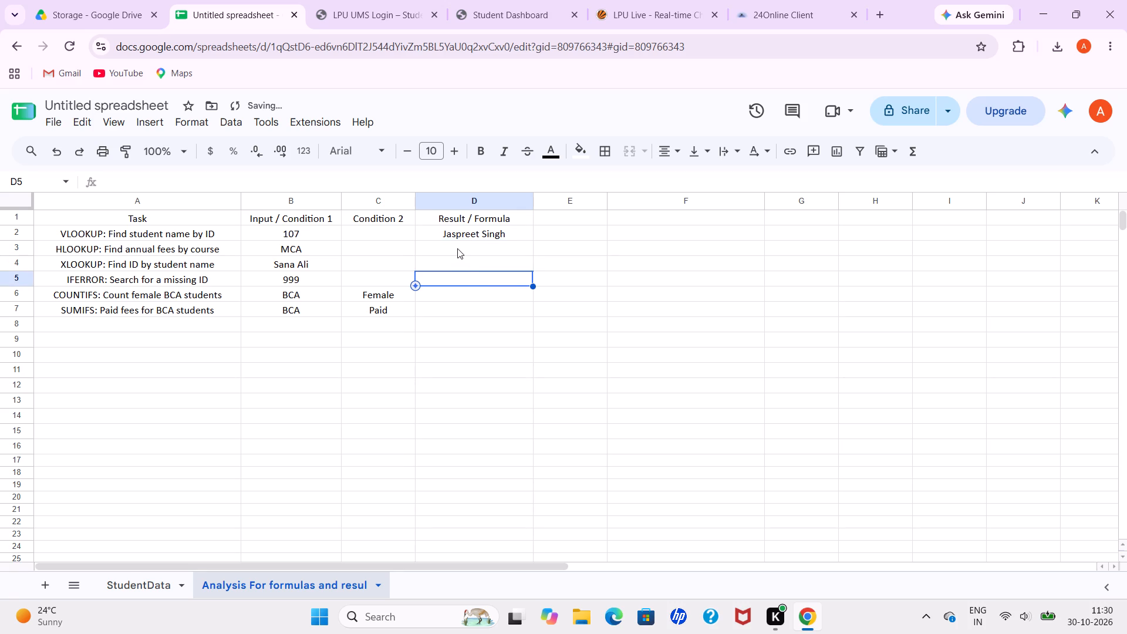
# Start the formula in D3 as =HLOOKUP(B3, with B3 as the search key.
pyautogui.click(457, 248)
pyautogui.press('=')
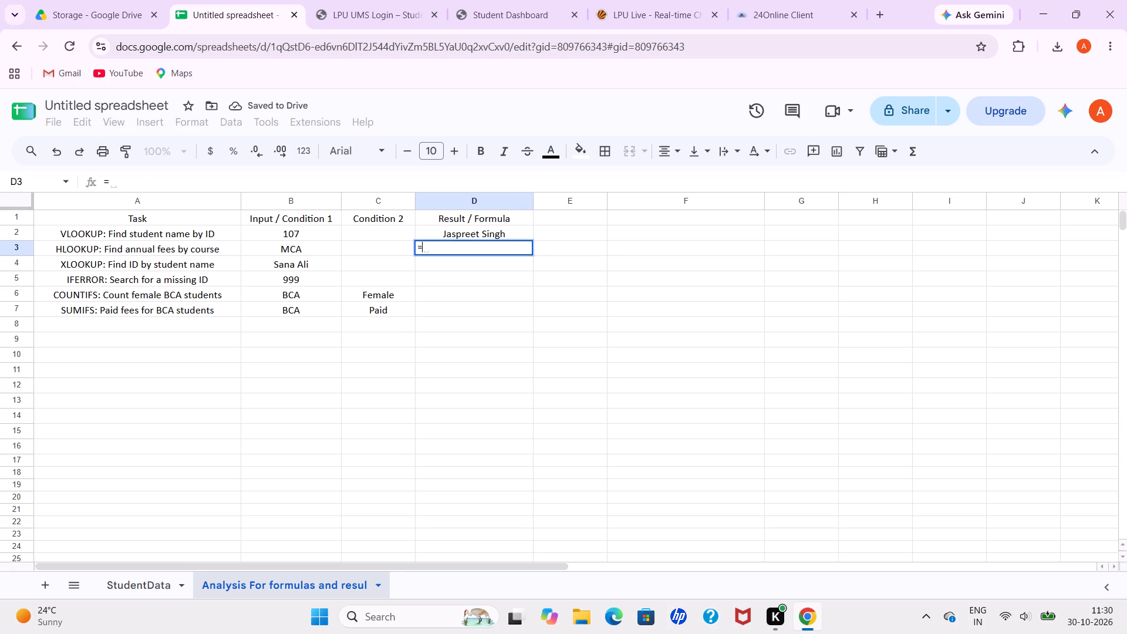
pyautogui.write('HLLOKUP')
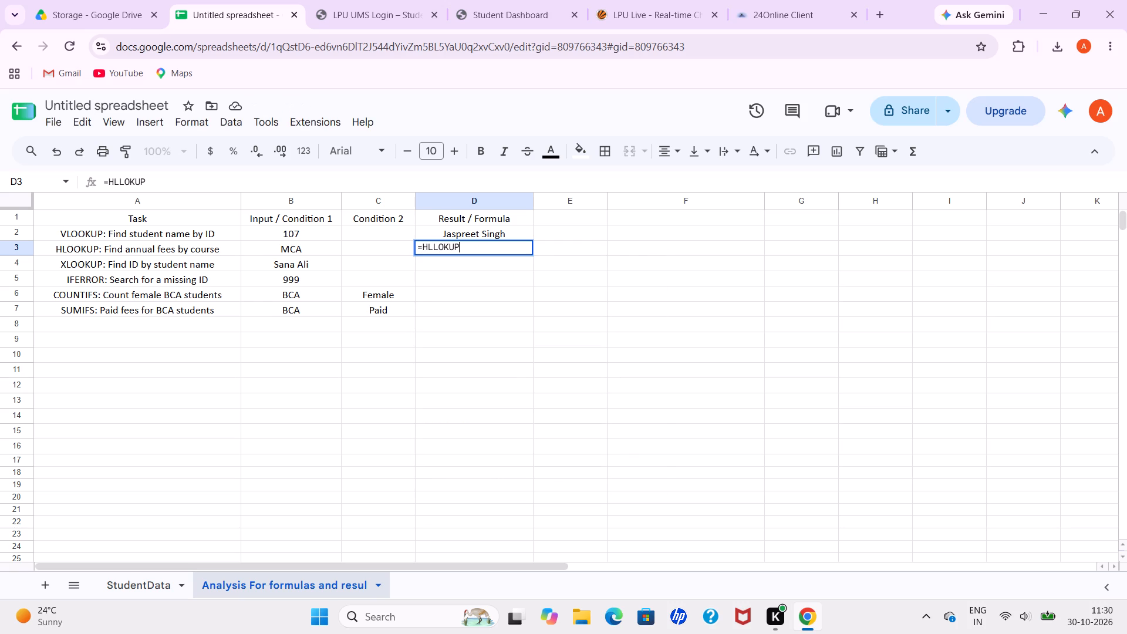
pyautogui.hotkey('shift', '(')
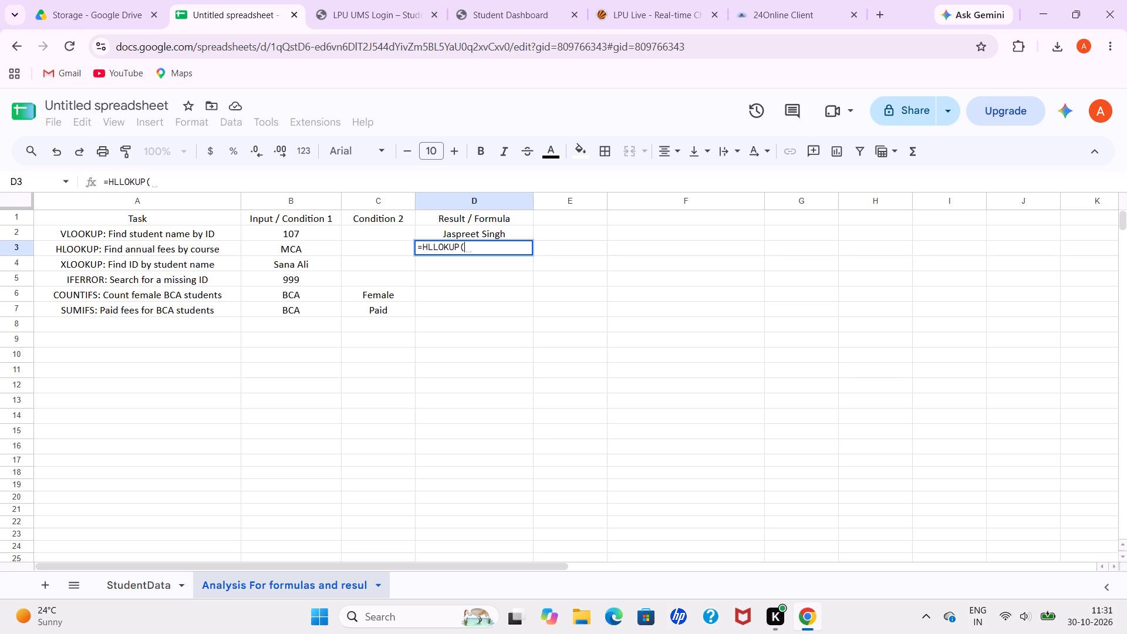
pyautogui.click(437, 248)
pyautogui.press('BackSpace')
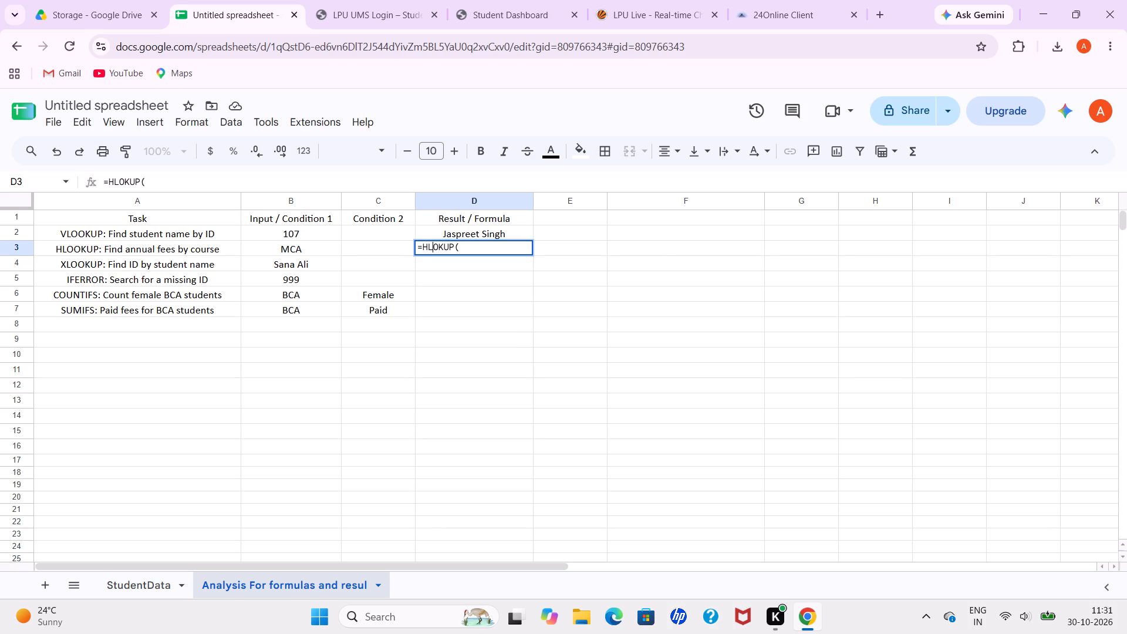
pyautogui.press('o')
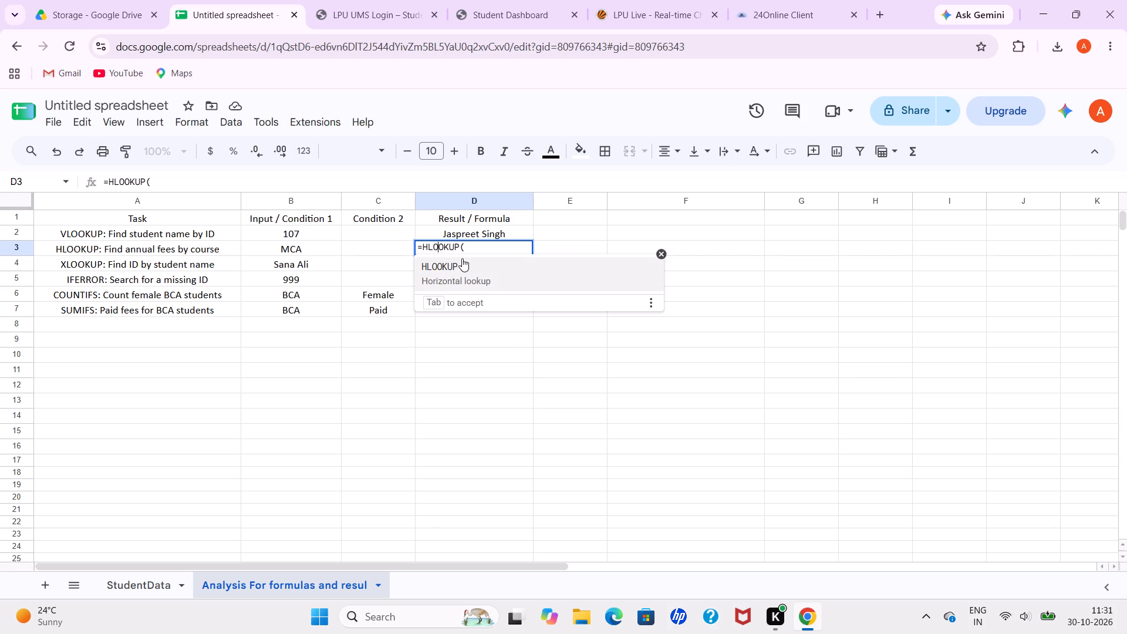
pyautogui.click(473, 243)
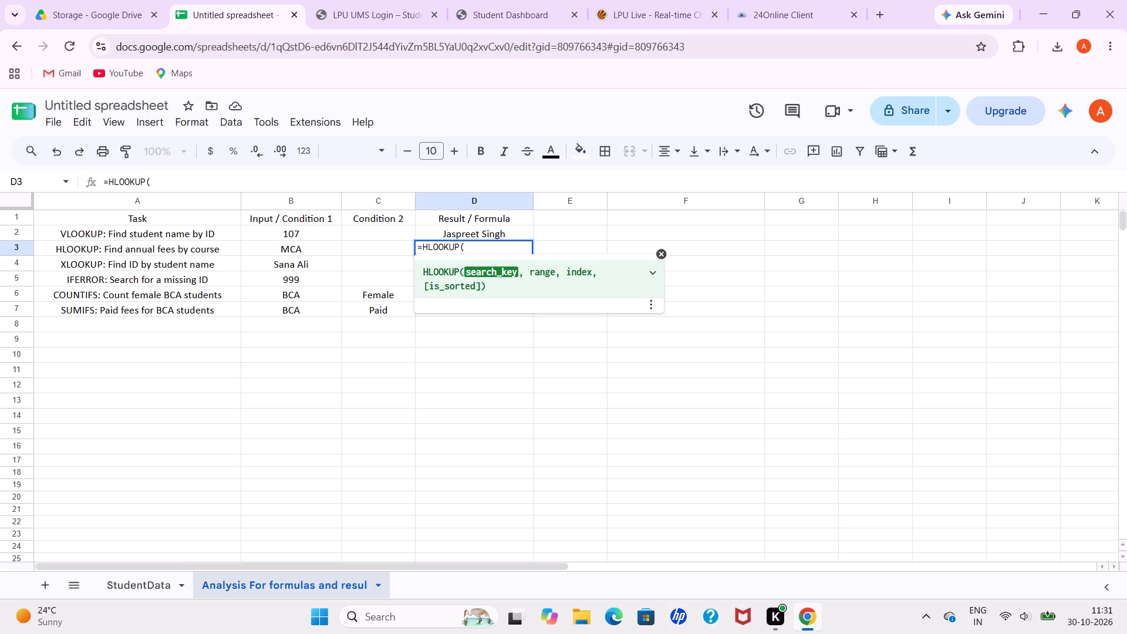
pyautogui.click(471, 251)
pyautogui.write('B3')
pyautogui.press(',')
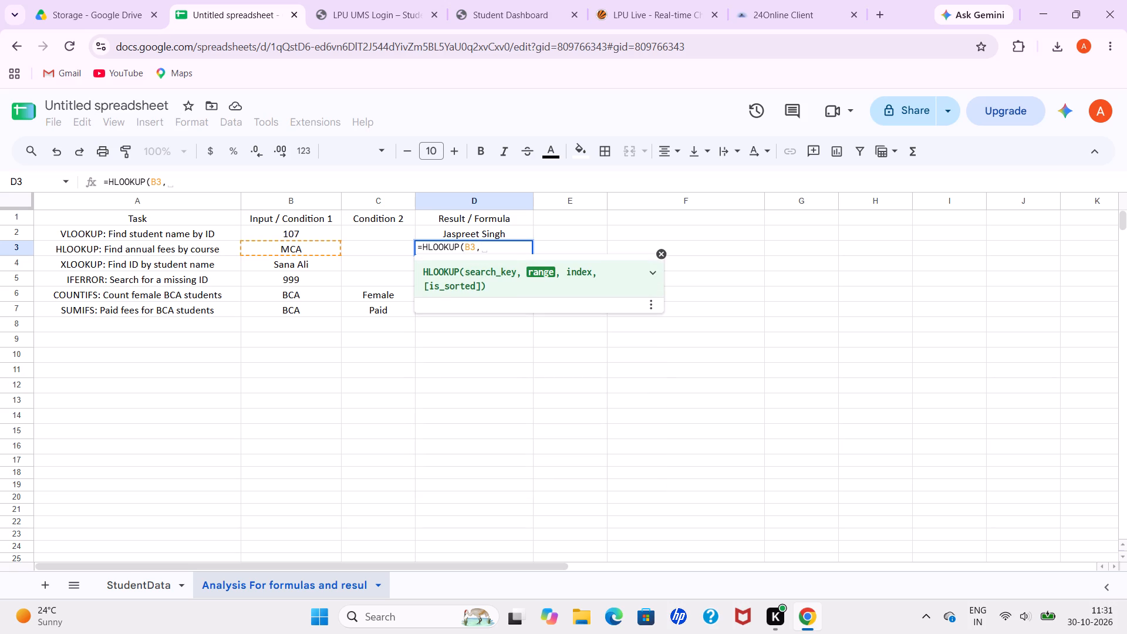
# Complete the D3 HLOOKUP with range StudentData!H5:K7, index 2 and FALSE, and enter the formula.
pyautogui.click(133, 586)
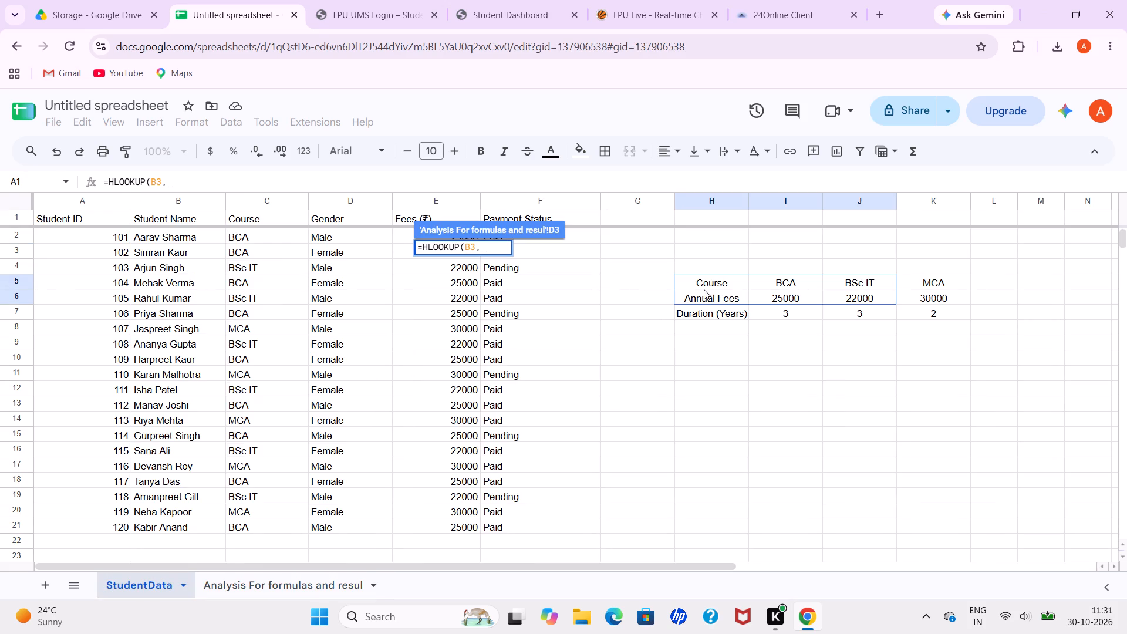
pyautogui.moveTo(700, 286); pyautogui.dragTo(898, 317)
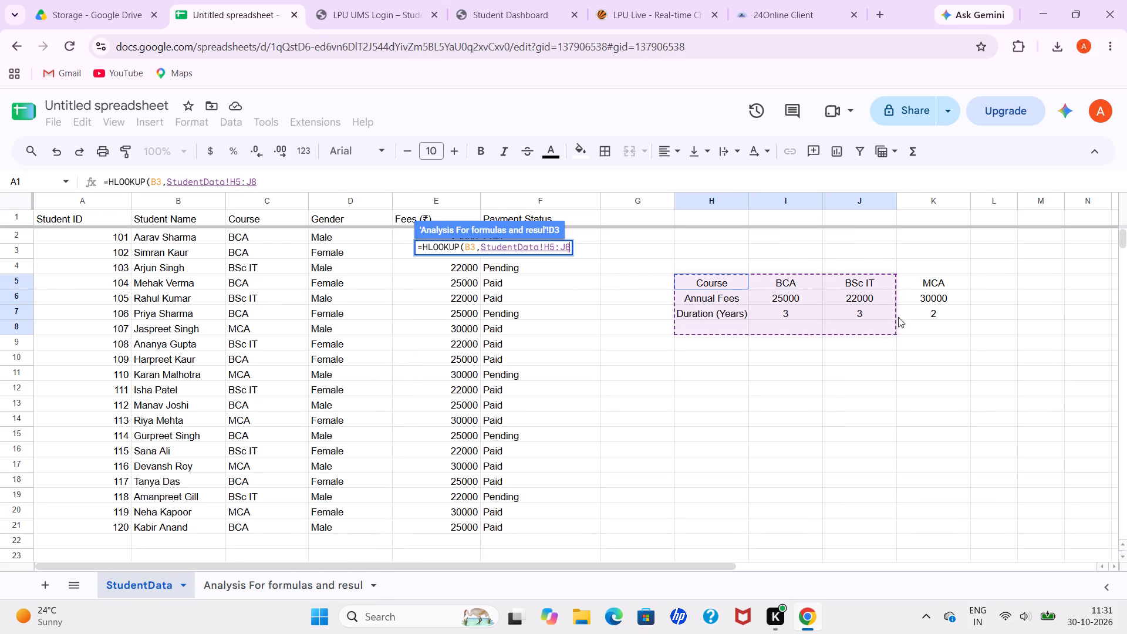
pyautogui.moveTo(898, 317); pyautogui.dragTo(935, 310)
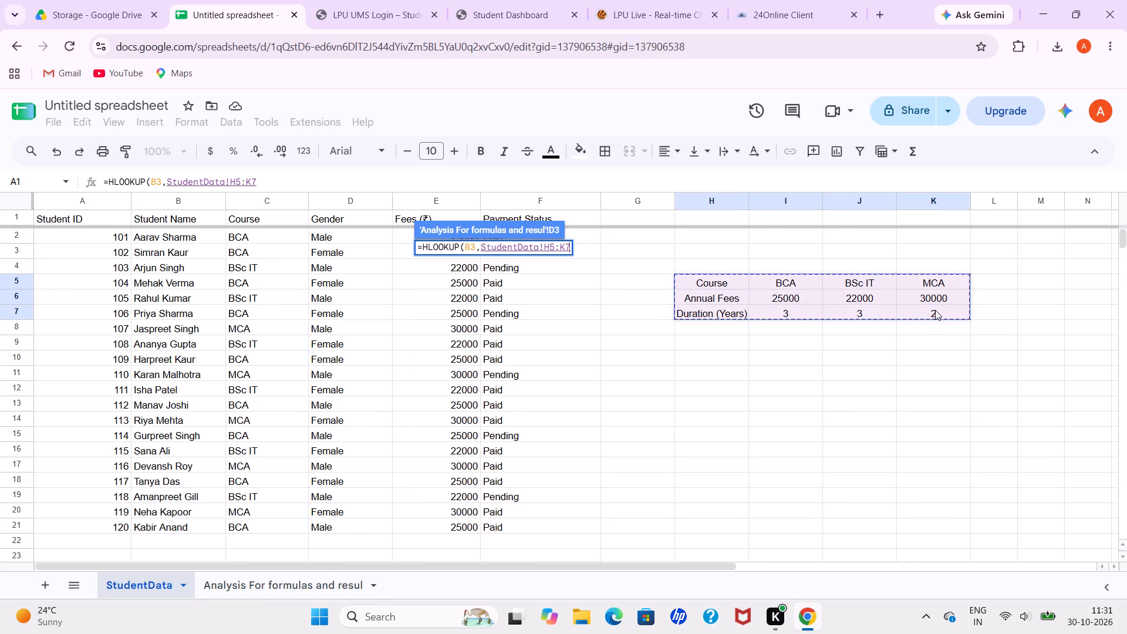
pyautogui.press(',')
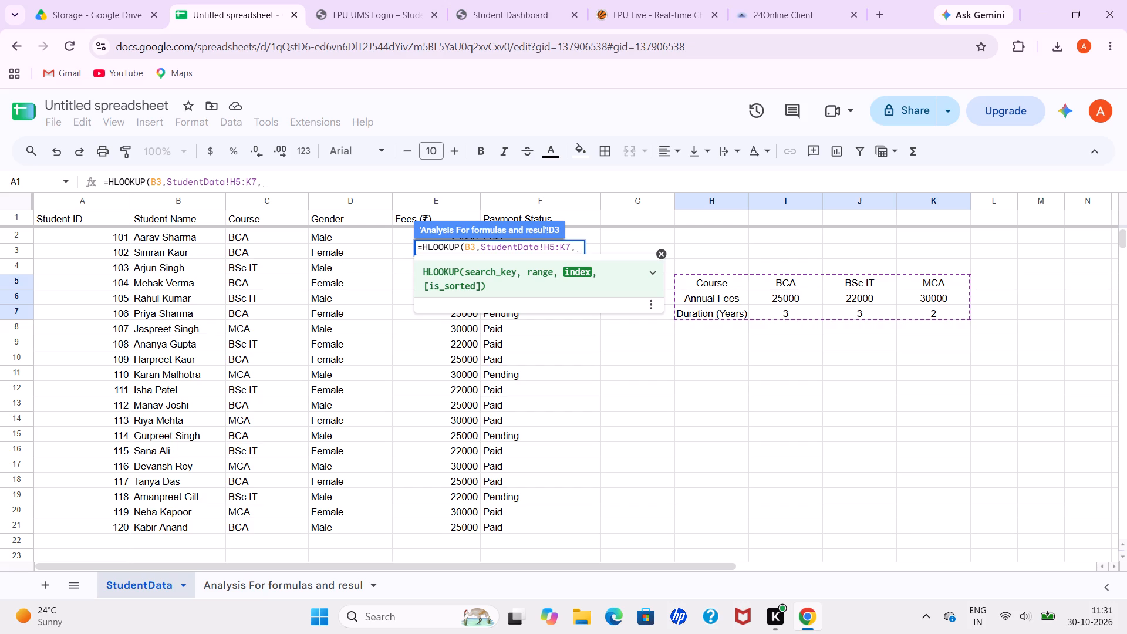
pyautogui.press('2')
pyautogui.press(',')
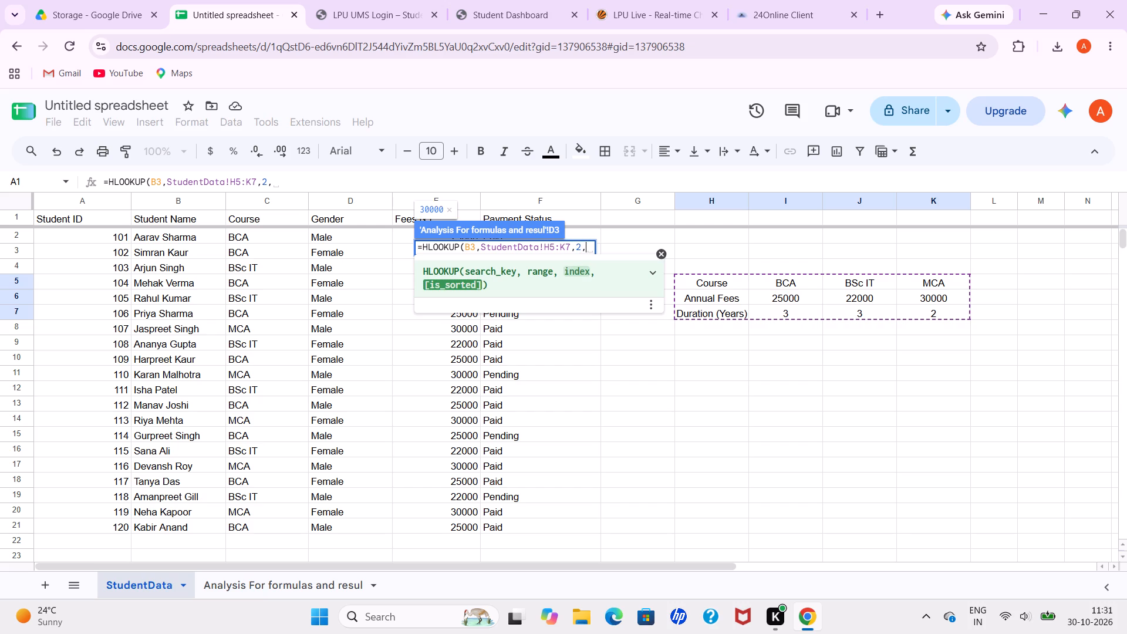
pyautogui.write('FALSE')
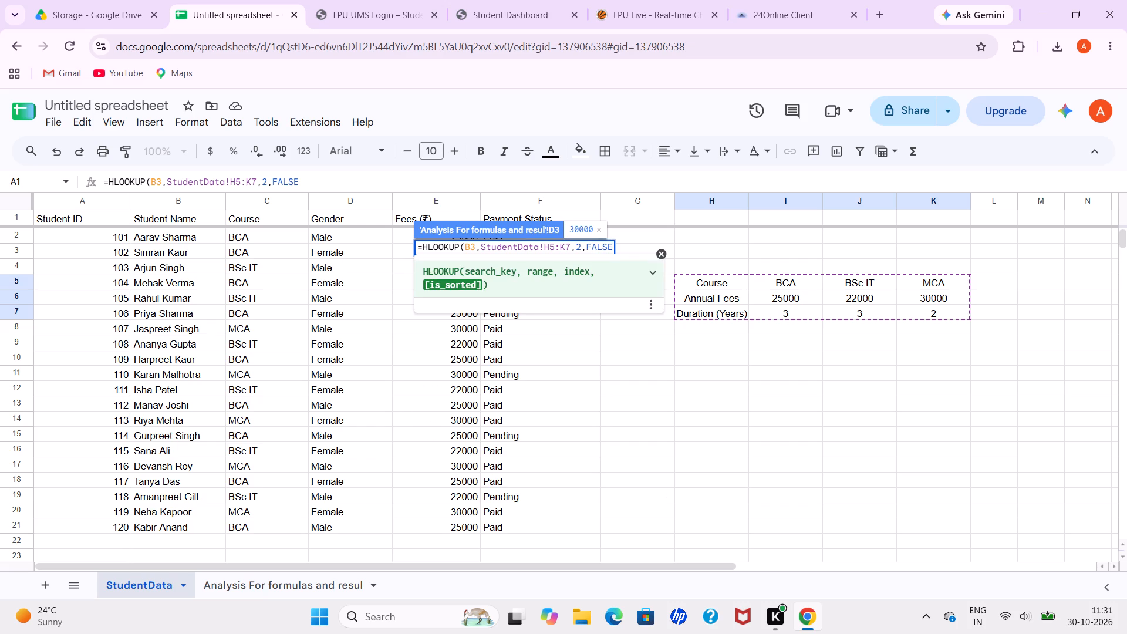
pyautogui.hotkey('shift', ')')
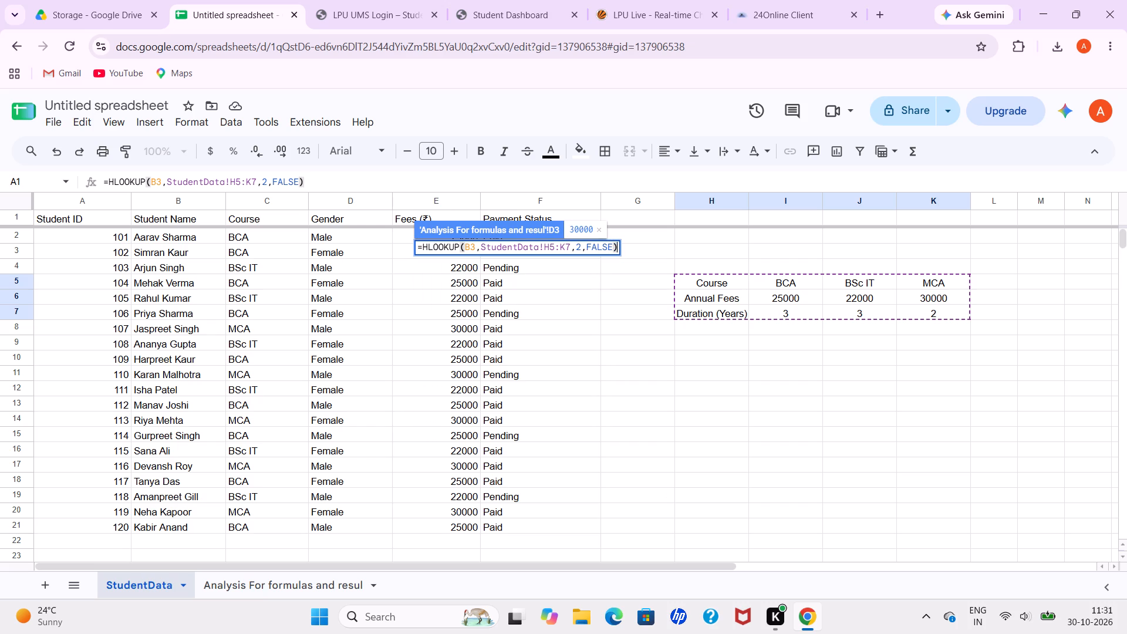
pyautogui.press('Return')
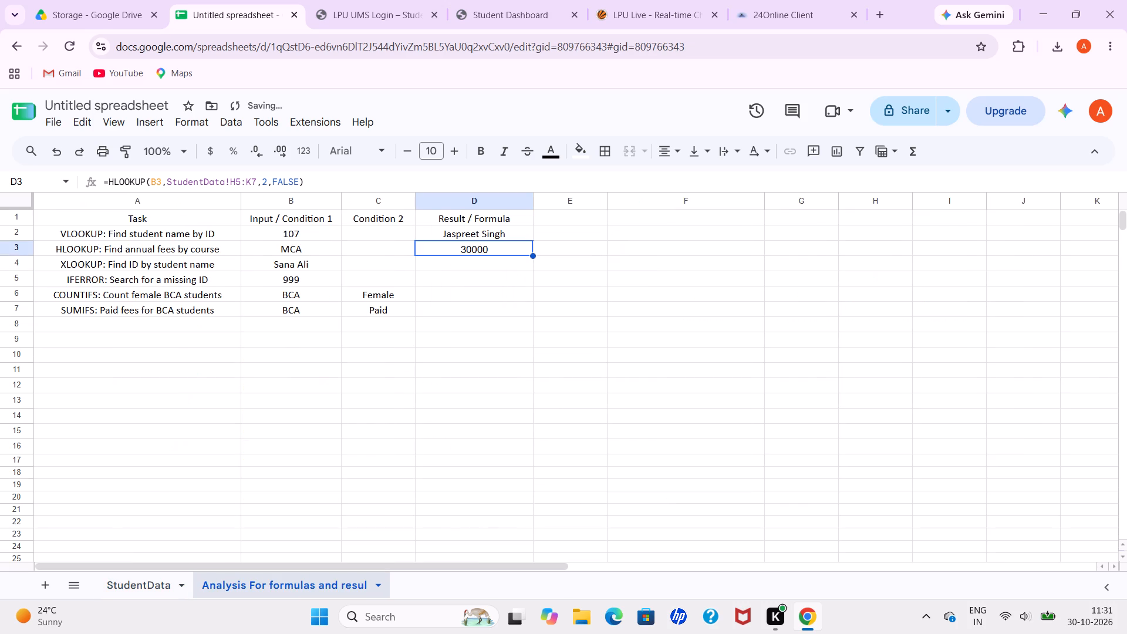
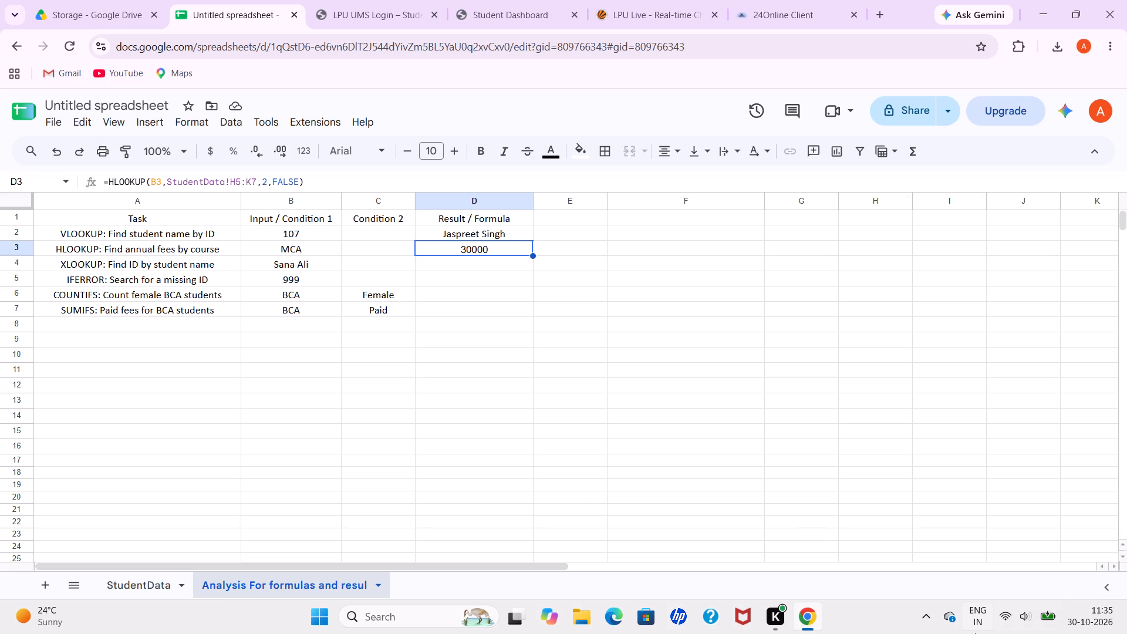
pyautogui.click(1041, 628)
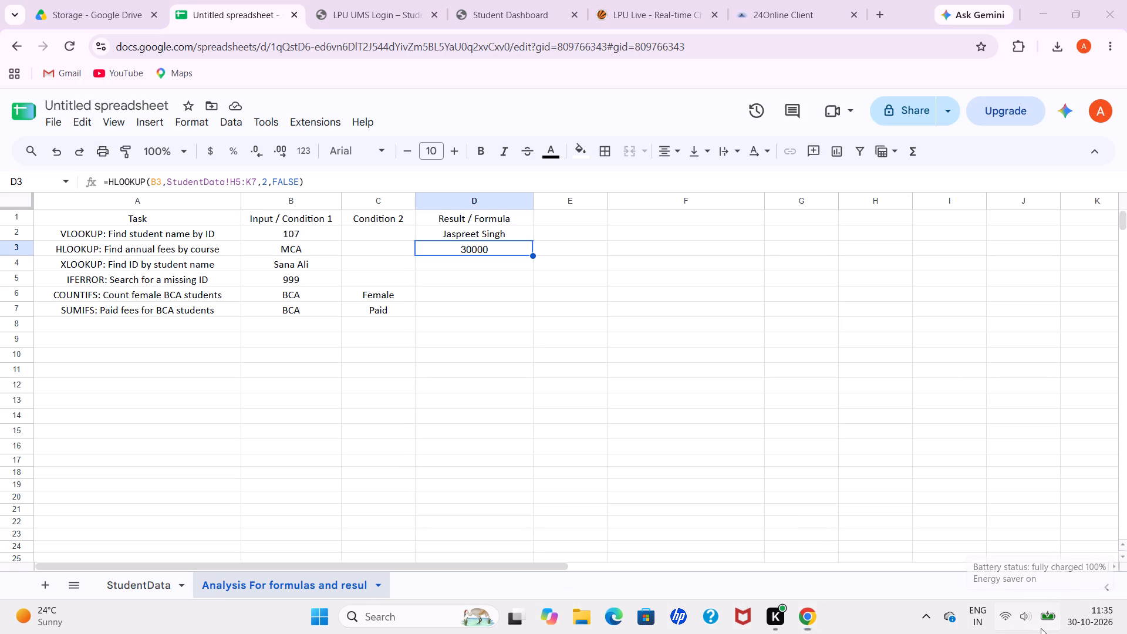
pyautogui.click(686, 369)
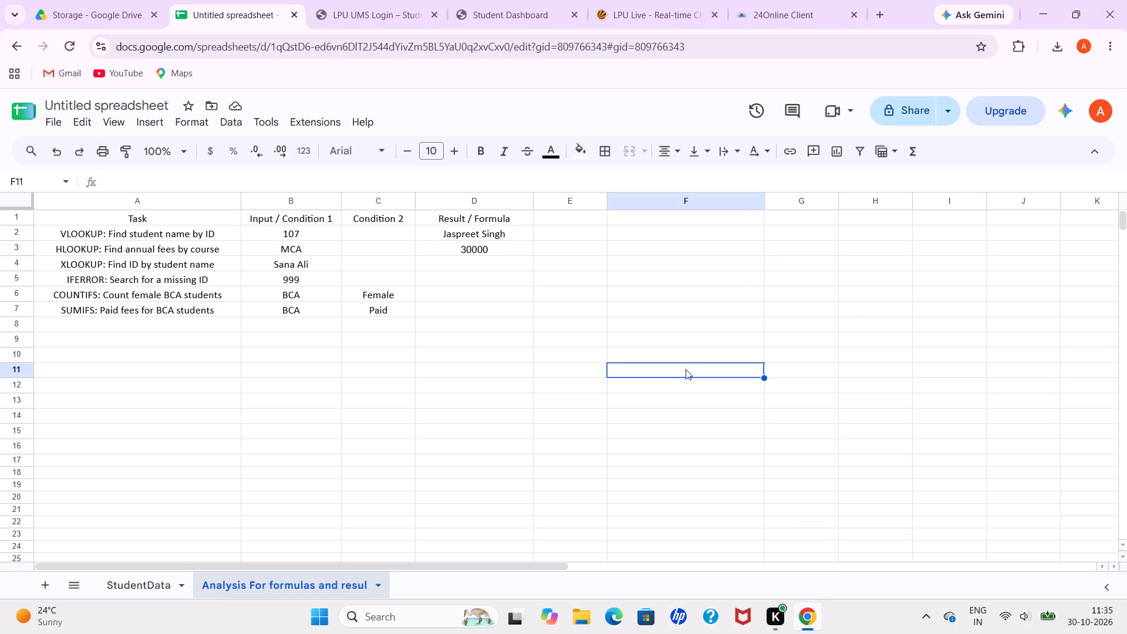
# Start the formula in D4 as =XLOOKUP( for the task of finding an ID by student name.
pyautogui.click(493, 269)
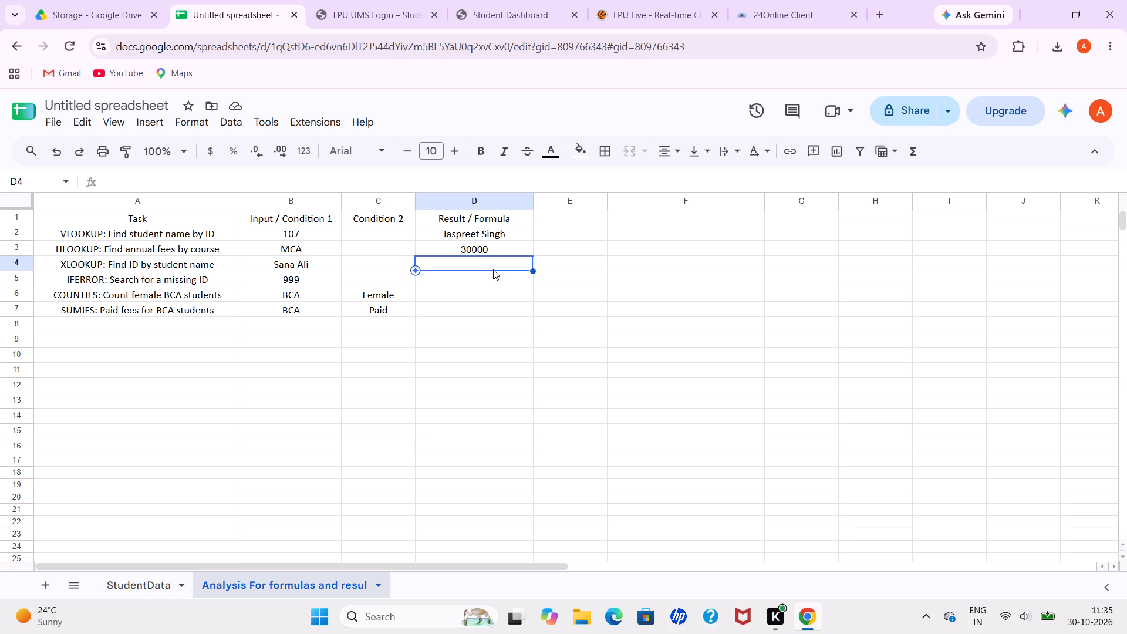
pyautogui.hotkey('shift', '+')
pyautogui.press('BackSpace')
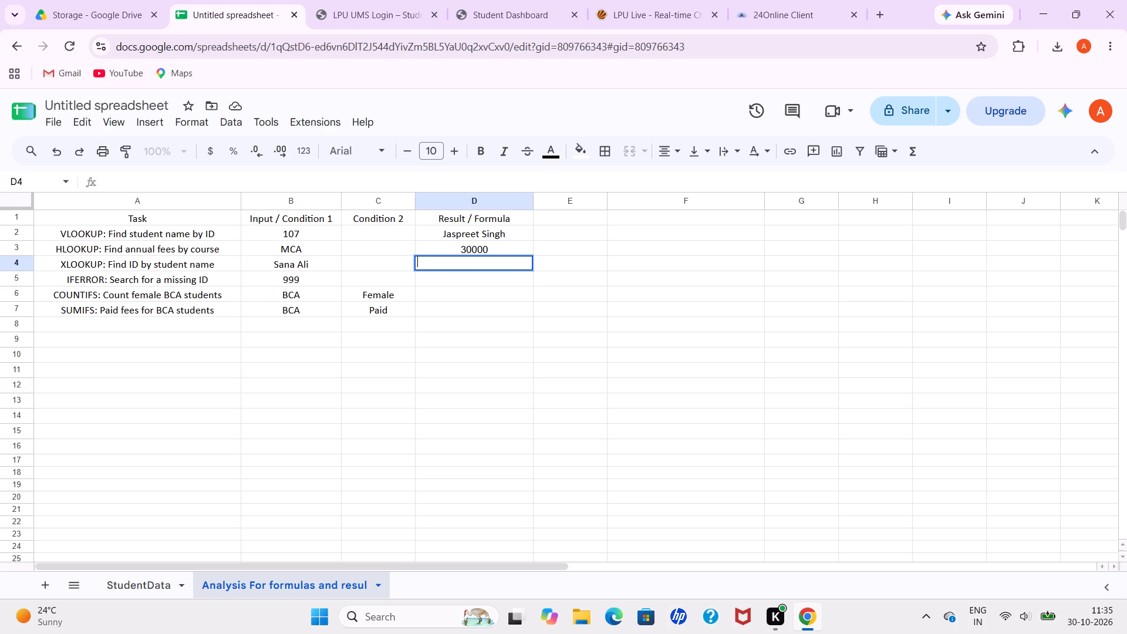
pyautogui.press('=')
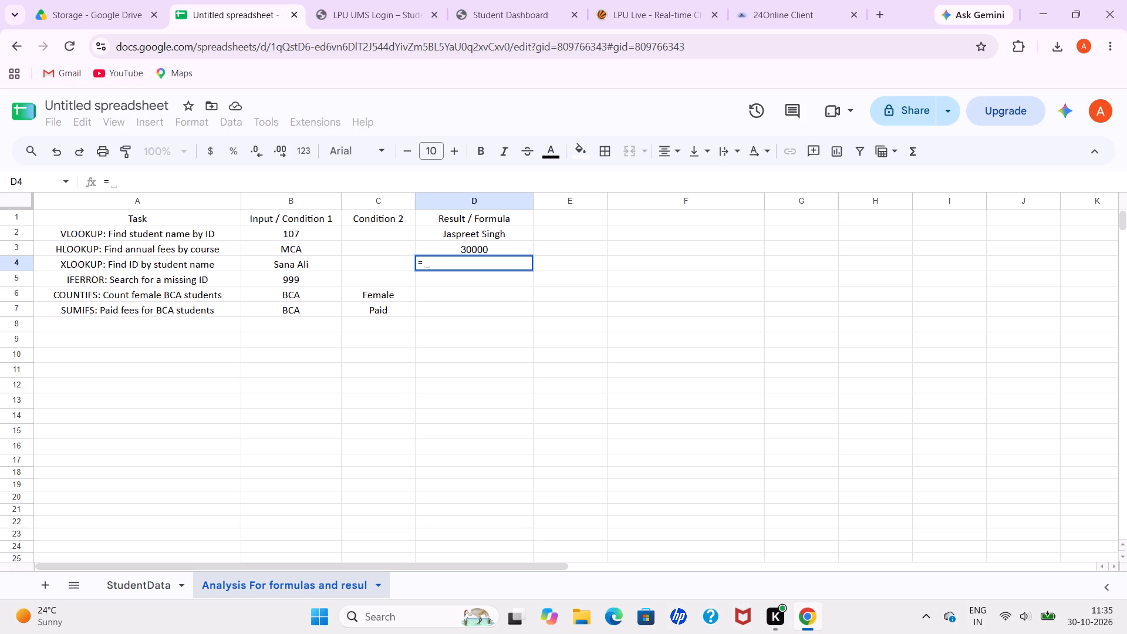
pyautogui.press('x')
pyautogui.write('LOOKUP')
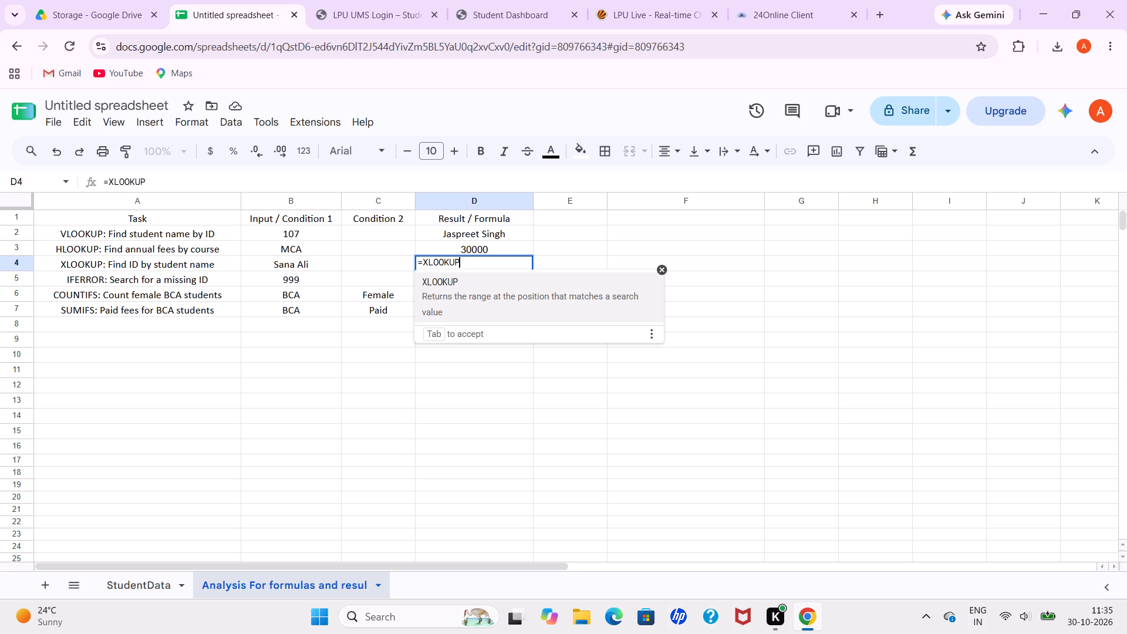
pyautogui.hotkey('shift', '(')
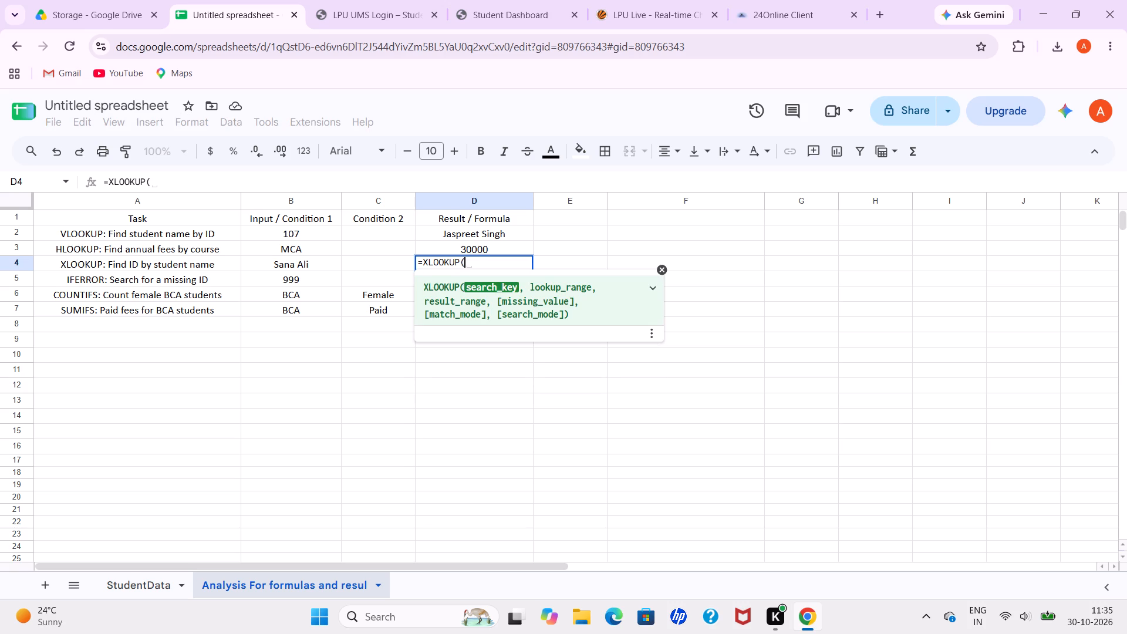
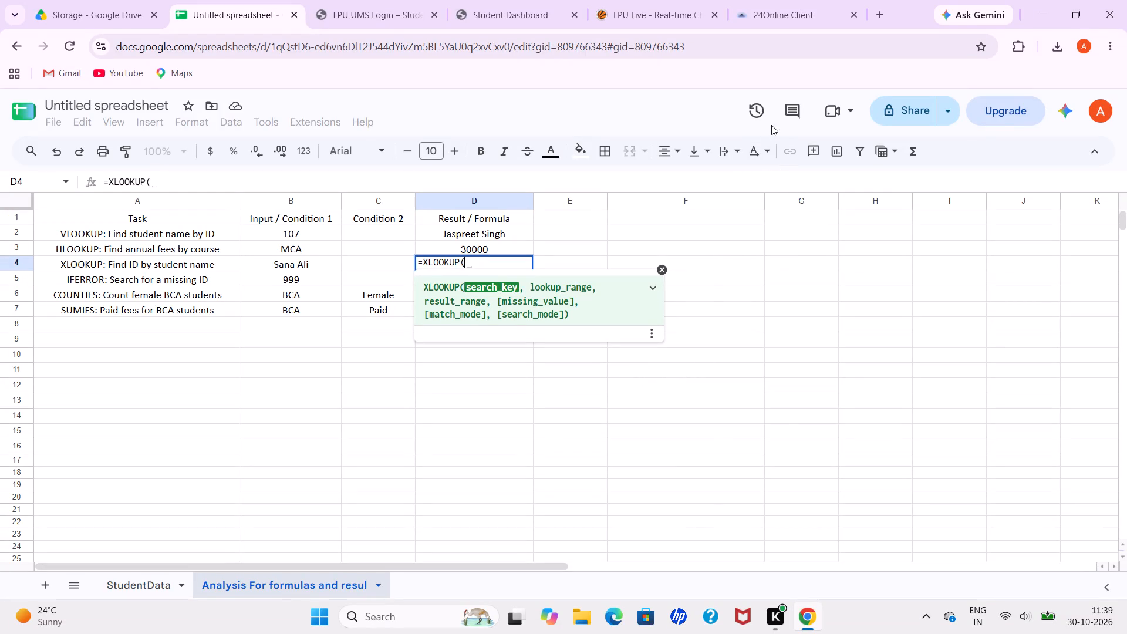
# Open the spreadsheet's version history and return to the analysis sheet.
pyautogui.click(755, 115)
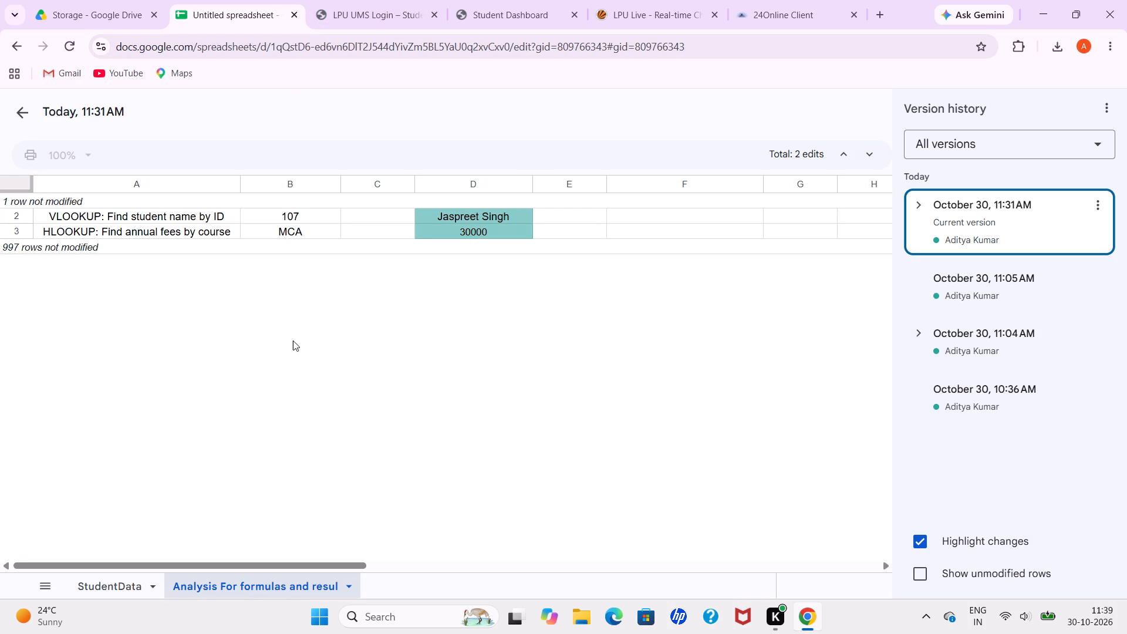
pyautogui.click(21, 110)
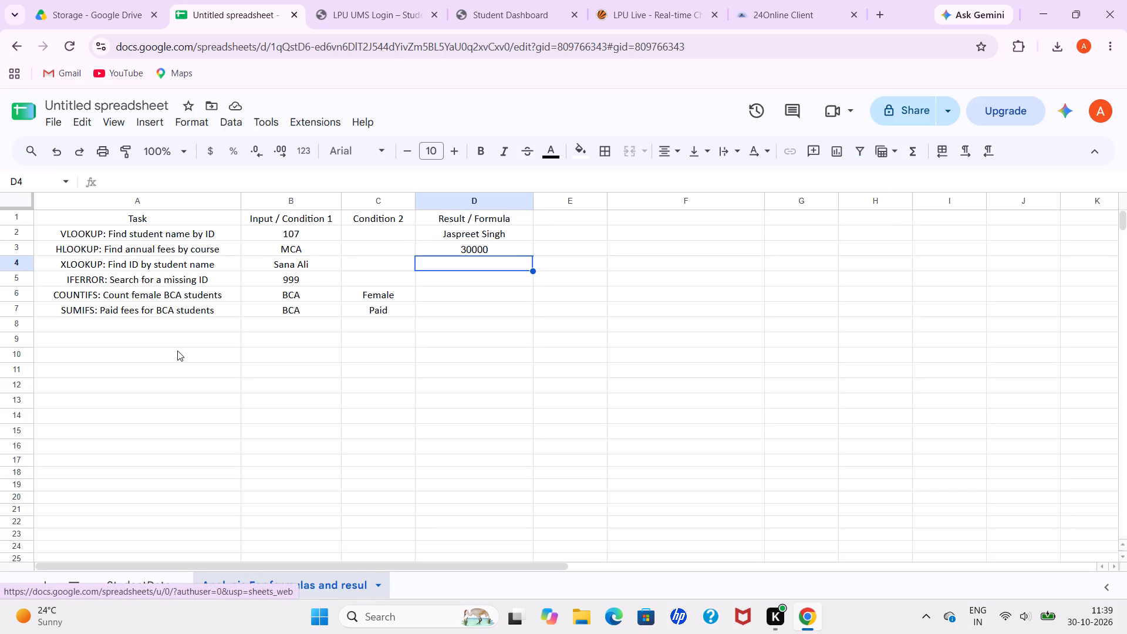
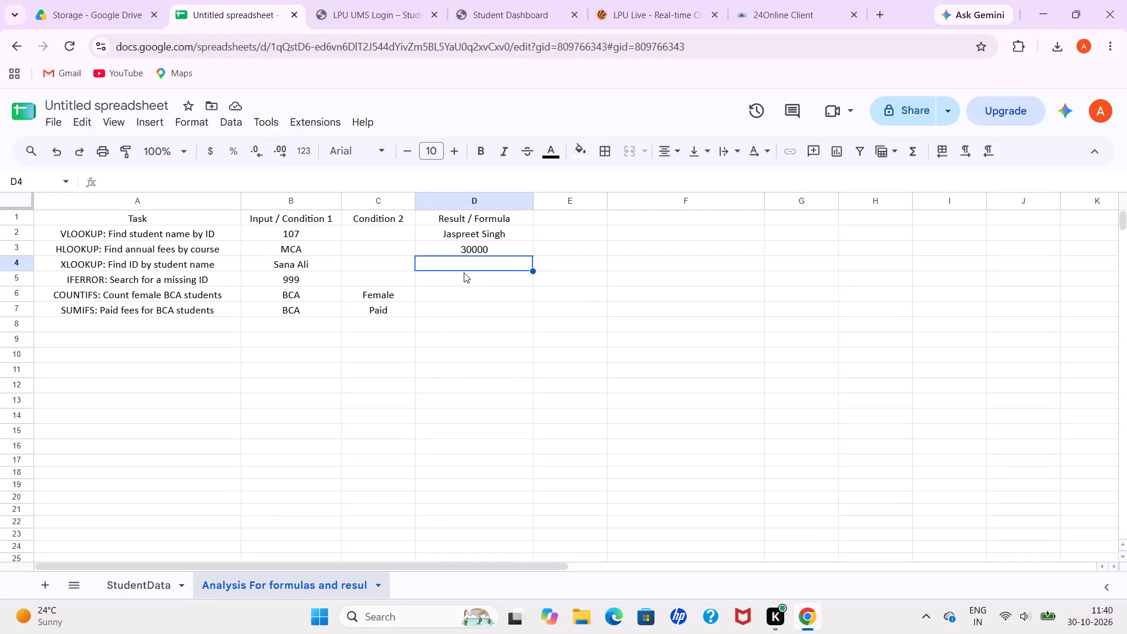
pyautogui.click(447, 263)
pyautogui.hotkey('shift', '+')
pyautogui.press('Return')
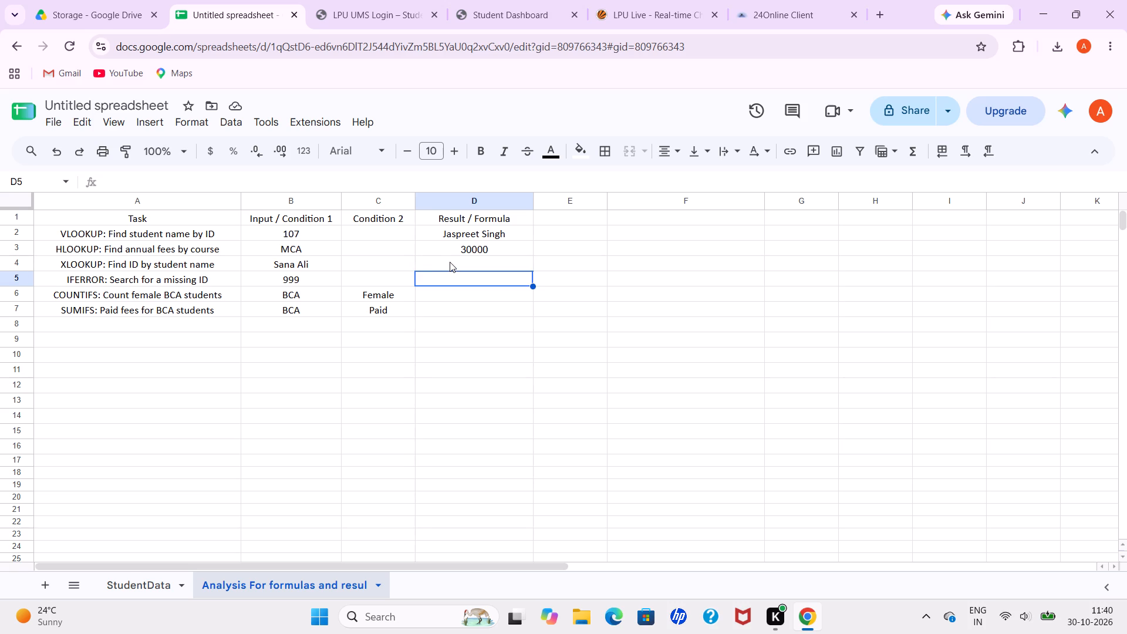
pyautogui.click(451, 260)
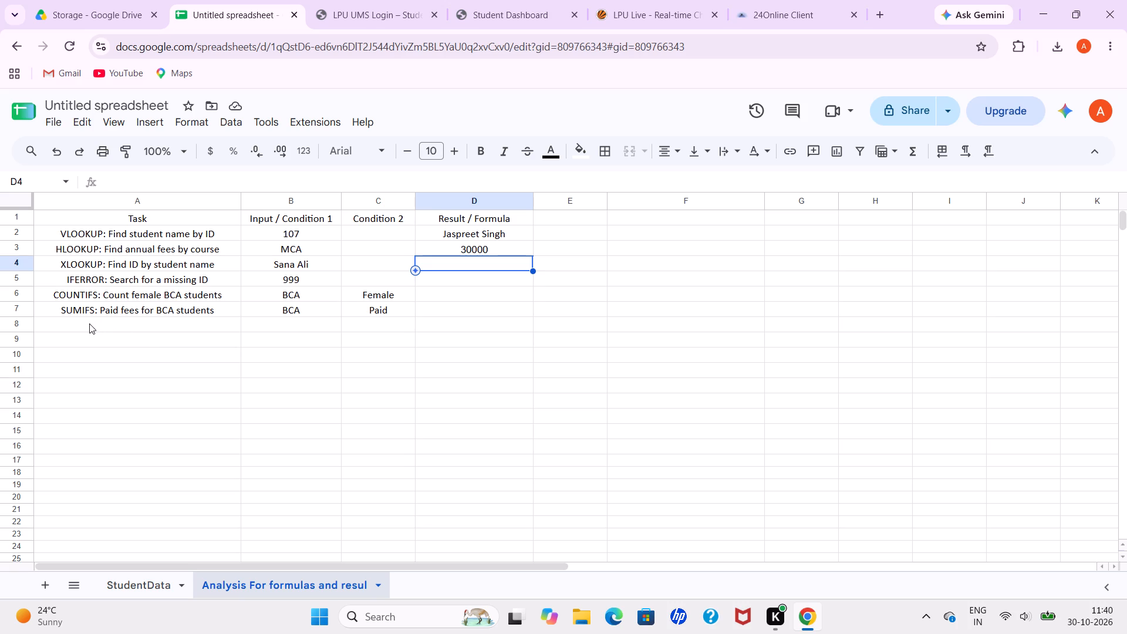
# Enter the task text "Find the annual fee for Bca" in cell A9, below the task table.
pyautogui.click(44, 338)
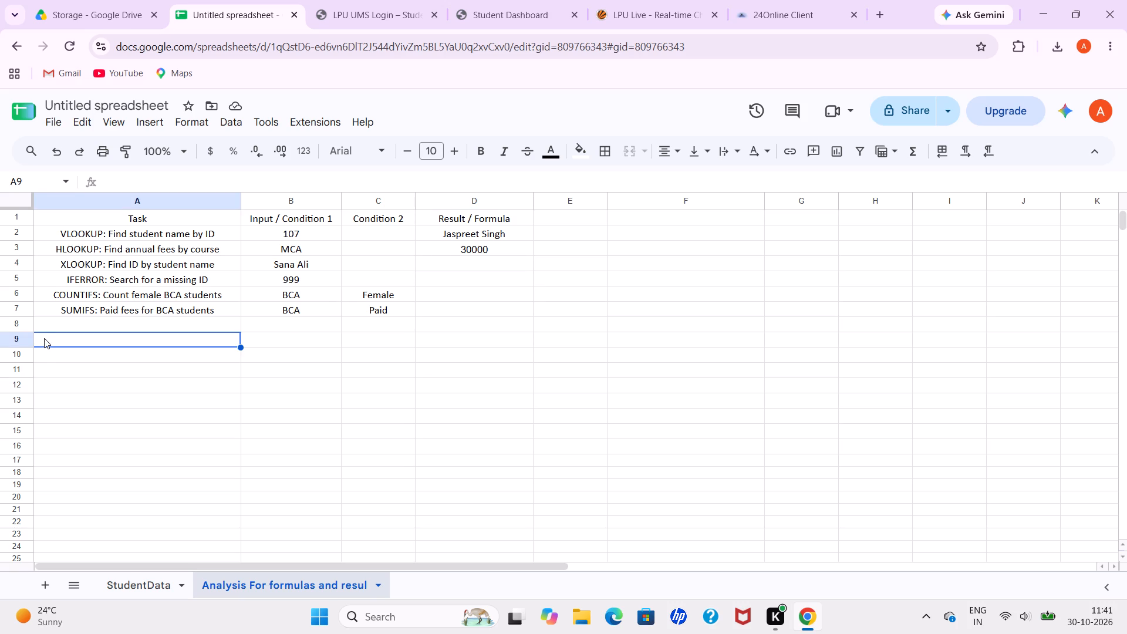
pyautogui.write('FIND THE')
pyautogui.press('space')
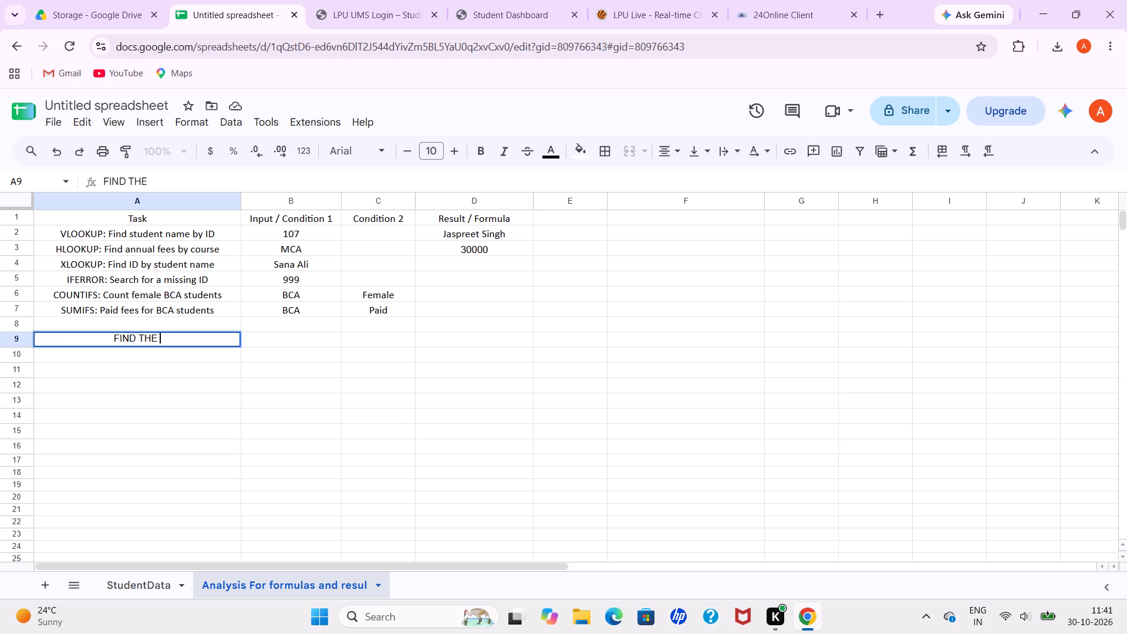
pyautogui.press('BackSpace')
pyautogui.press('BackSpace')
pyautogui.press('BackSpace')
pyautogui.press('BackSpace')
pyautogui.press('BackSpace')
pyautogui.press('BackSpace')
pyautogui.press('BackSpace')
pyautogui.press('BackSpace')
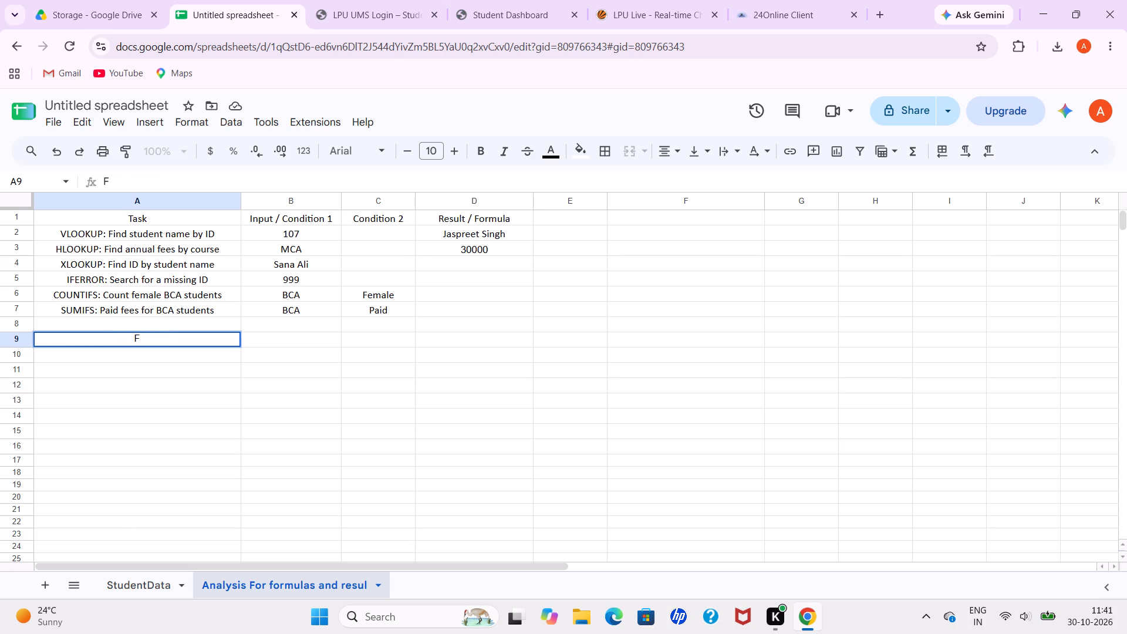
pyautogui.write('ind the')
pyautogui.press('space')
pyautogui.write('annual fee for bca')
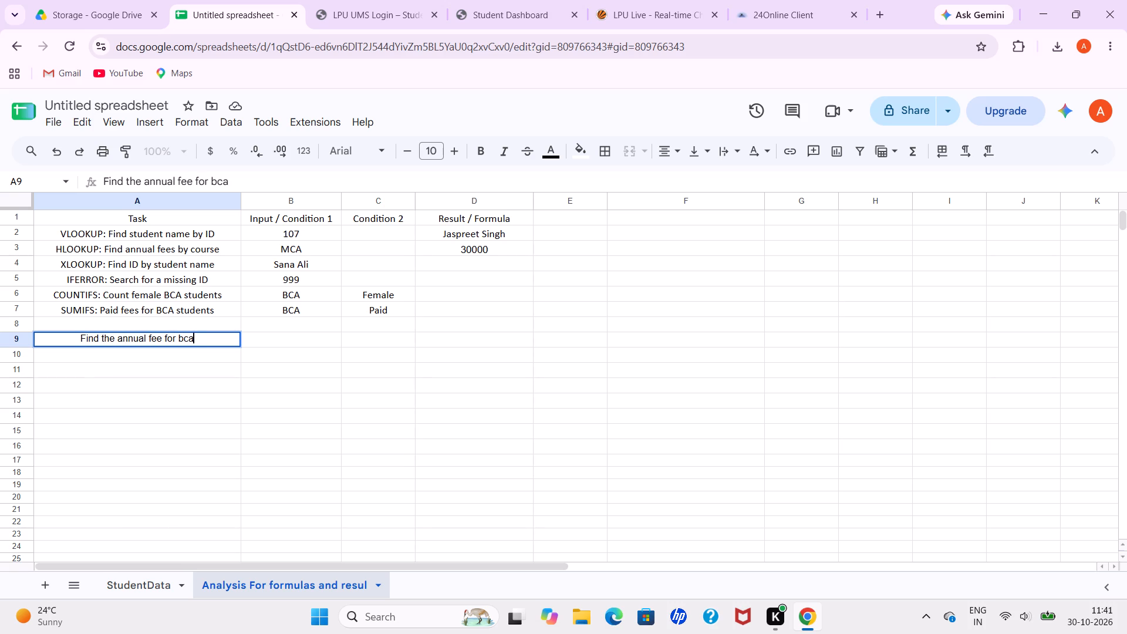
pyautogui.press('BackSpace')
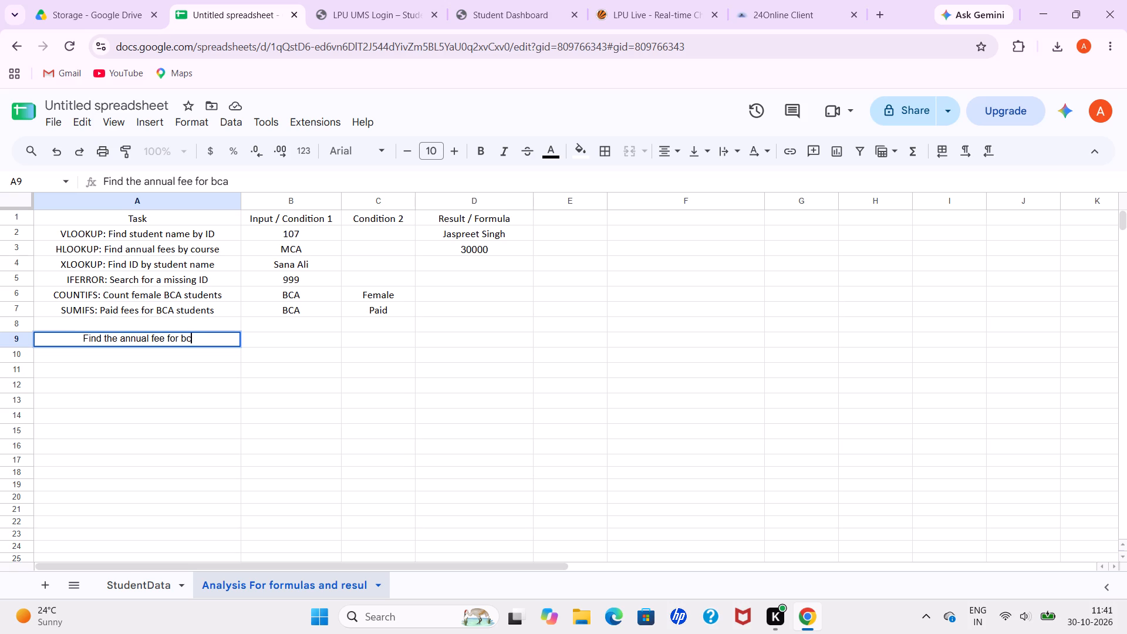
pyautogui.press('BackSpace')
pyautogui.press('BackSpace')
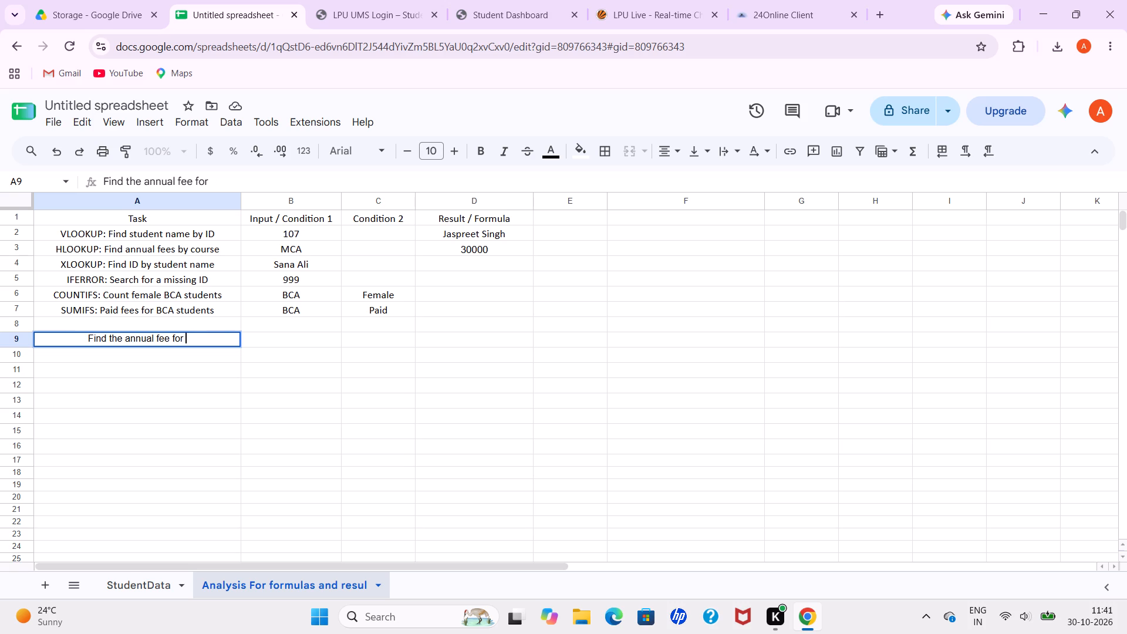
pyautogui.write('ca')
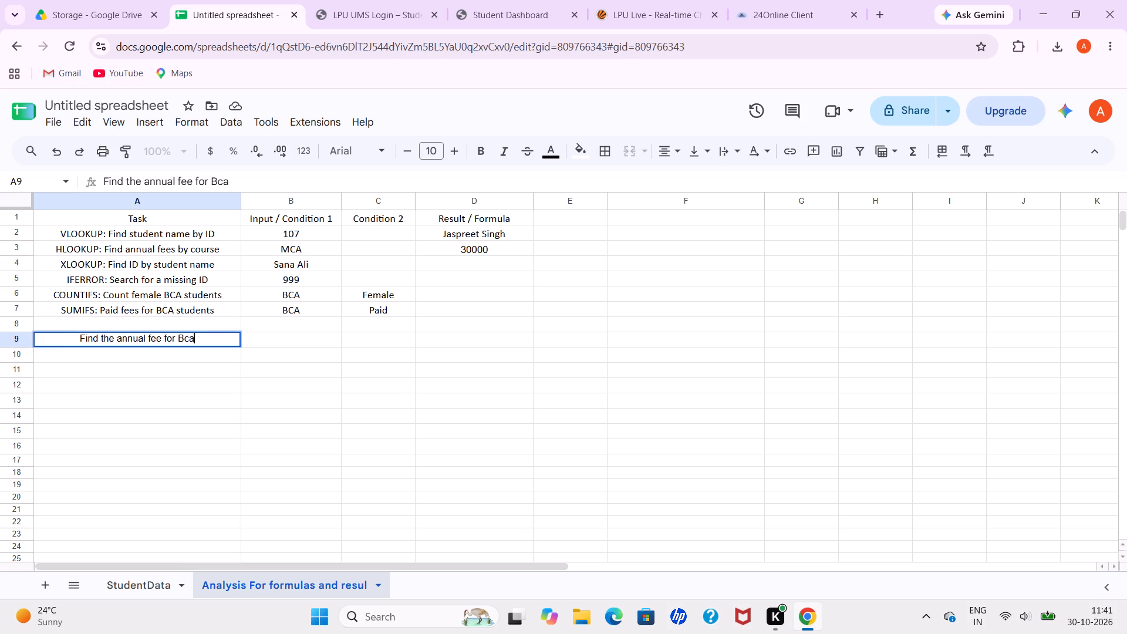
pyautogui.press('Return')
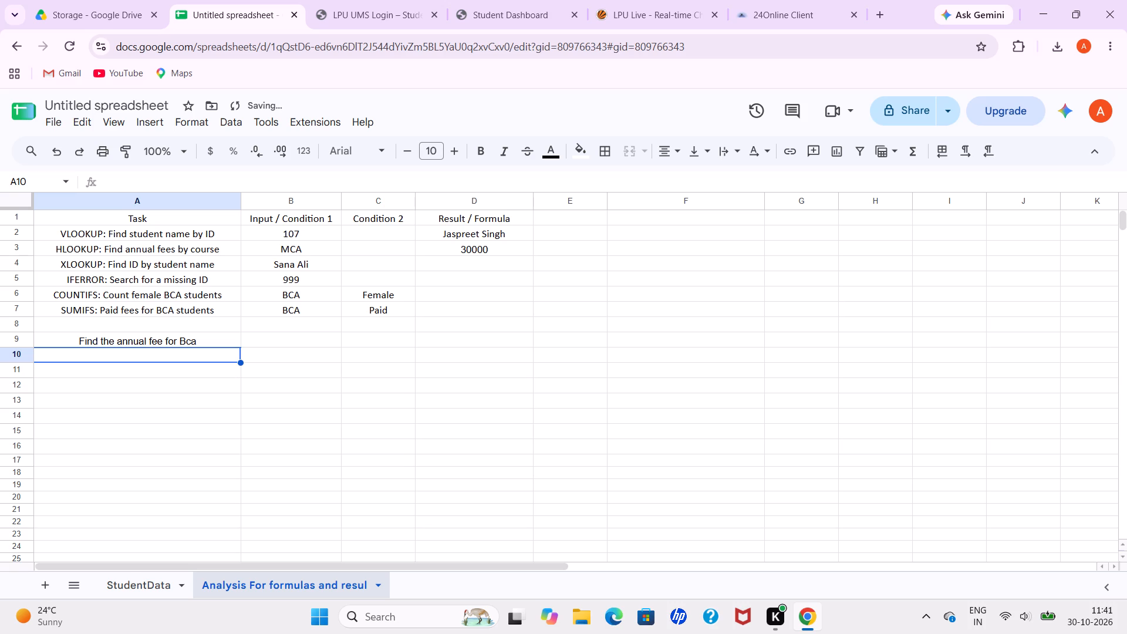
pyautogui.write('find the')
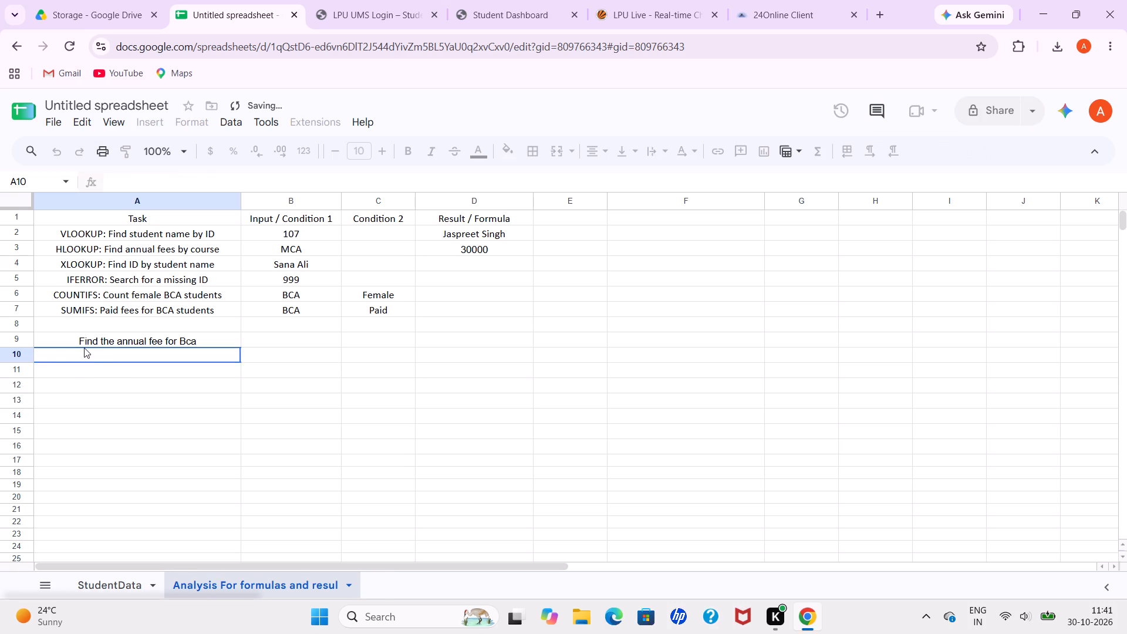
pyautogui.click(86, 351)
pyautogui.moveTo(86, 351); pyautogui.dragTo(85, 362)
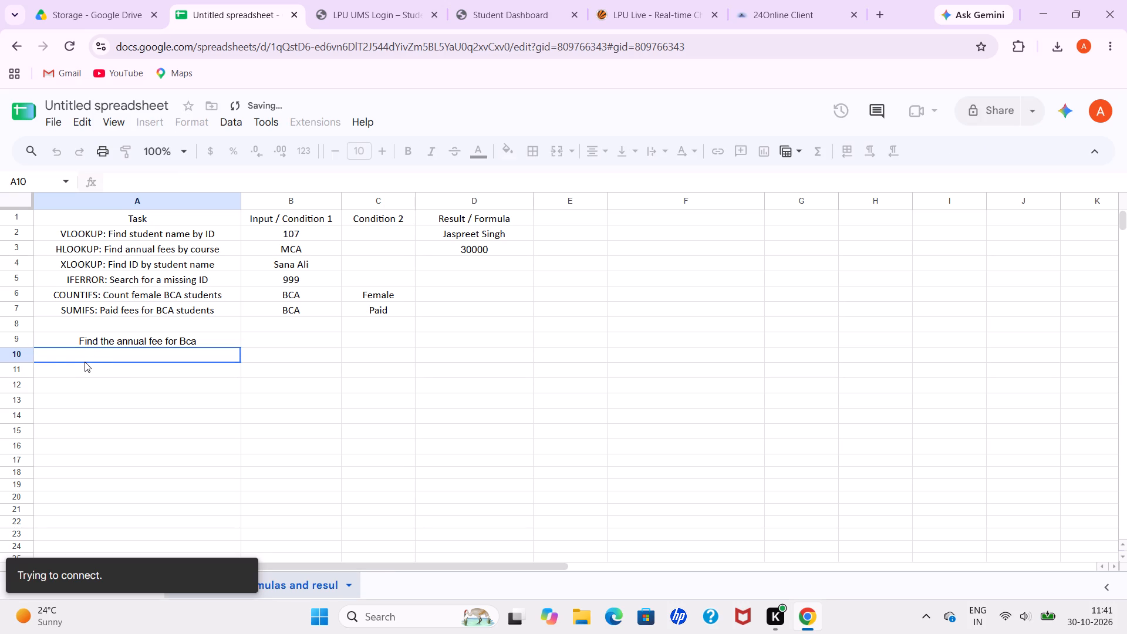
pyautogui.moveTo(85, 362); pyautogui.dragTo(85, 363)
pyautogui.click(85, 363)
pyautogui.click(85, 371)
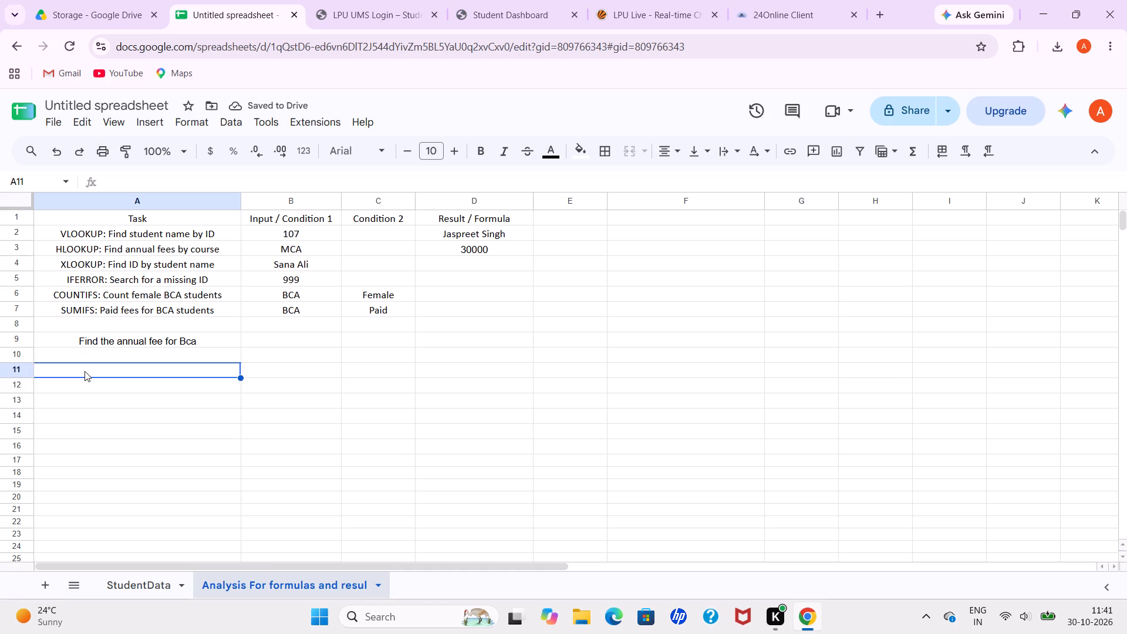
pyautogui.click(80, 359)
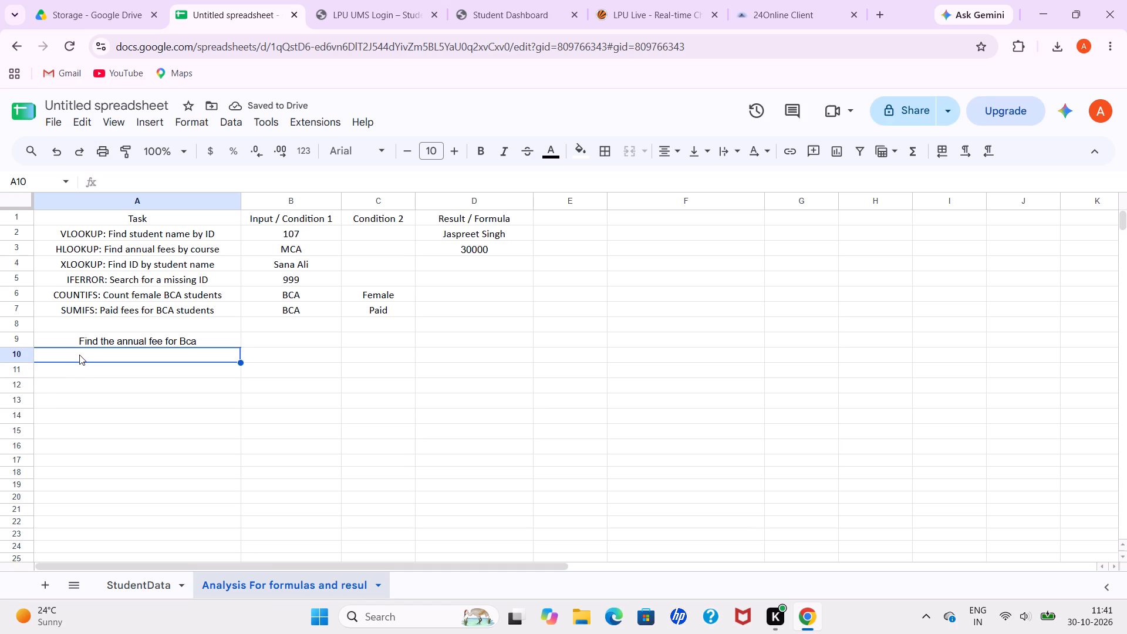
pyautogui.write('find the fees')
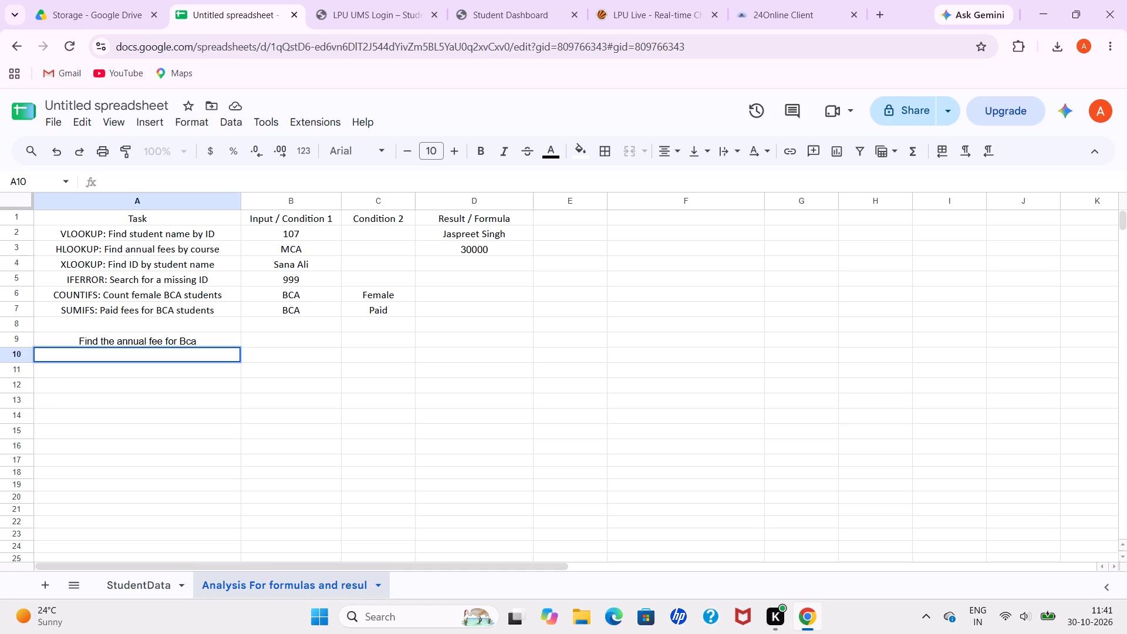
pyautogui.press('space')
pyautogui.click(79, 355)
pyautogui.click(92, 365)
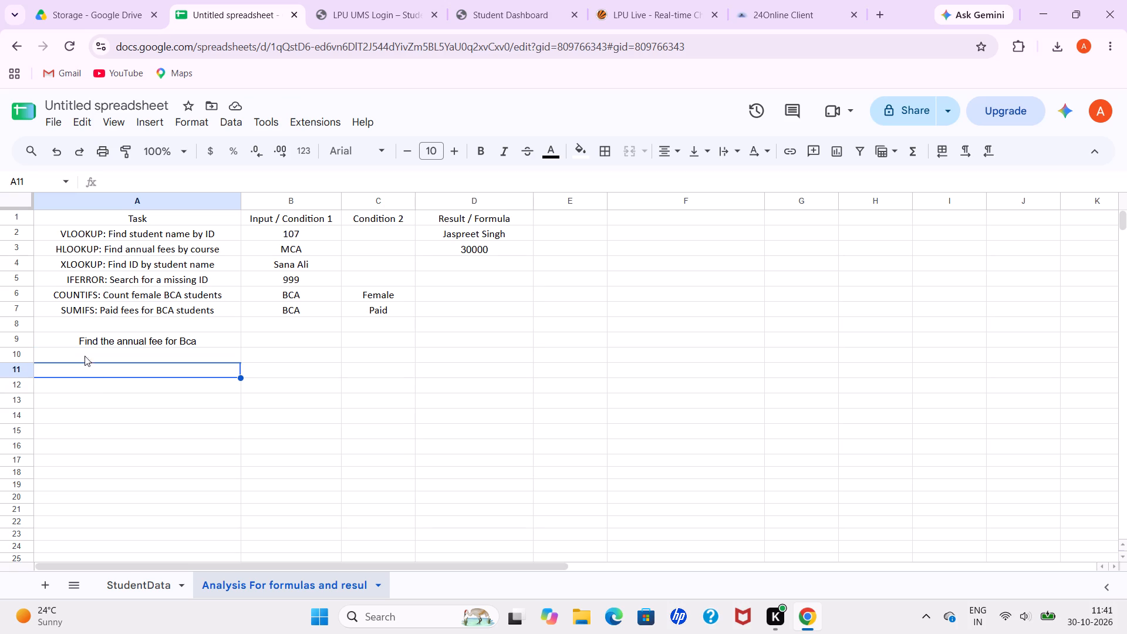
# Enter the task text "find the annual fee for BSc IT." in cell A10.
pyautogui.click(83, 350)
pyautogui.press('f')
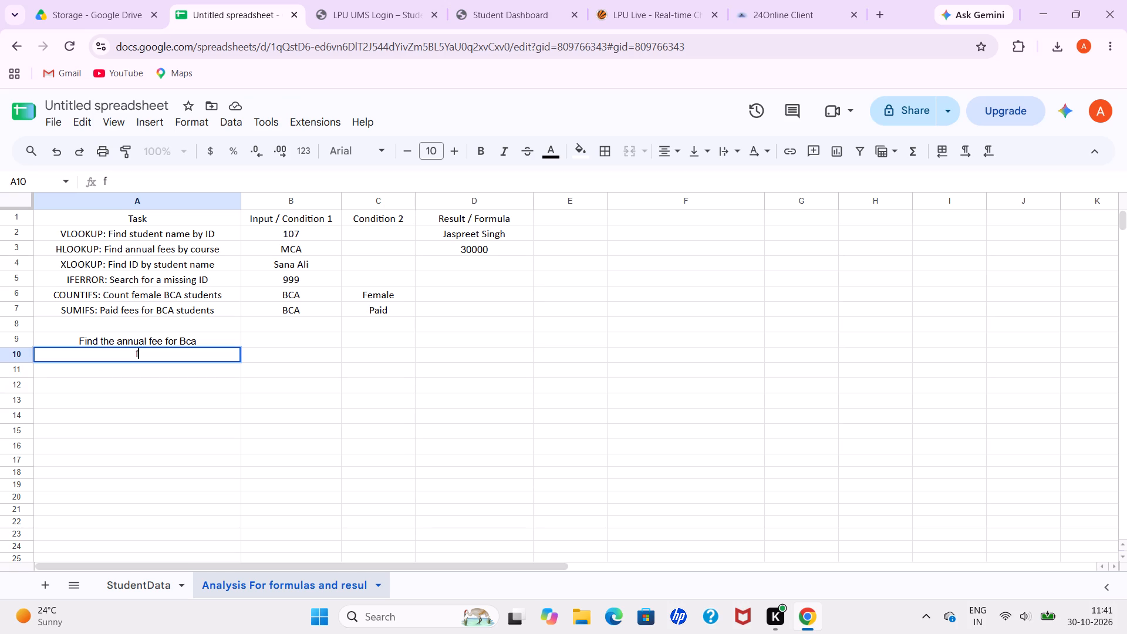
pyautogui.write('ind')
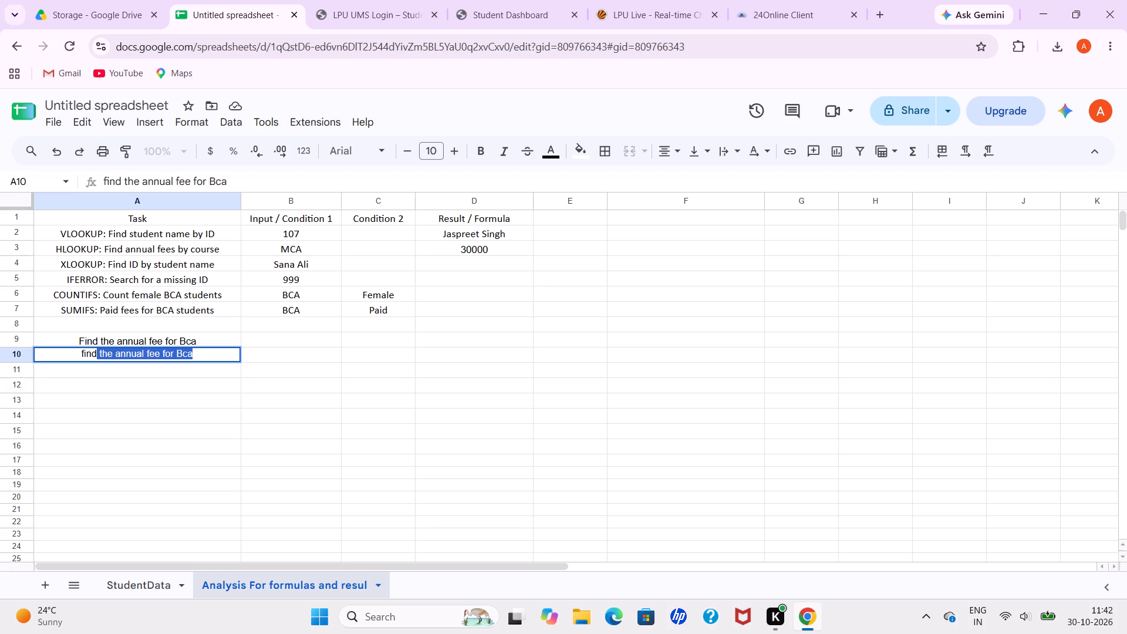
pyautogui.press('space')
pyautogui.write('the')
pyautogui.press('space')
pyautogui.click(141, 355)
pyautogui.click(202, 351)
pyautogui.press('BackSpace')
pyautogui.press('BackSpace')
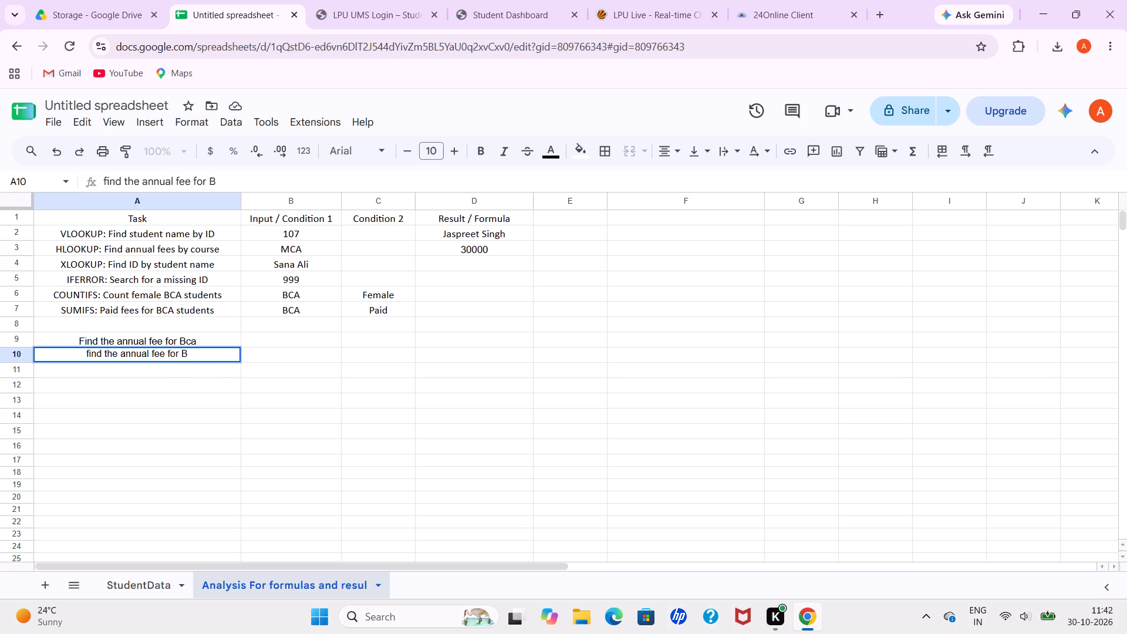
pyautogui.press('s')
pyautogui.press('c')
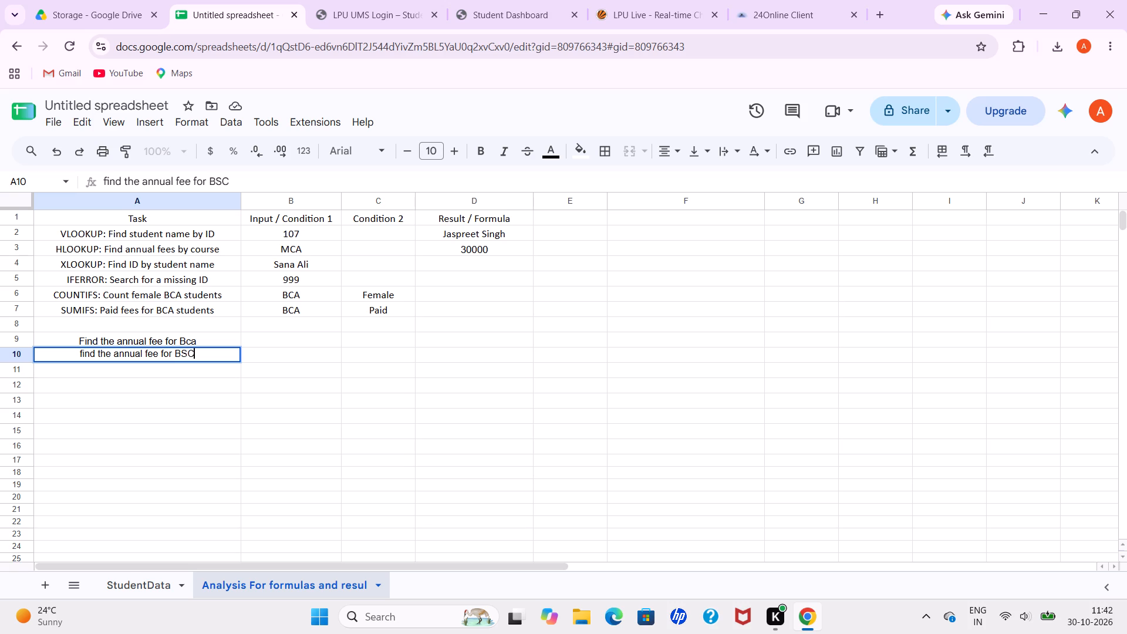
pyautogui.press('BackSpace')
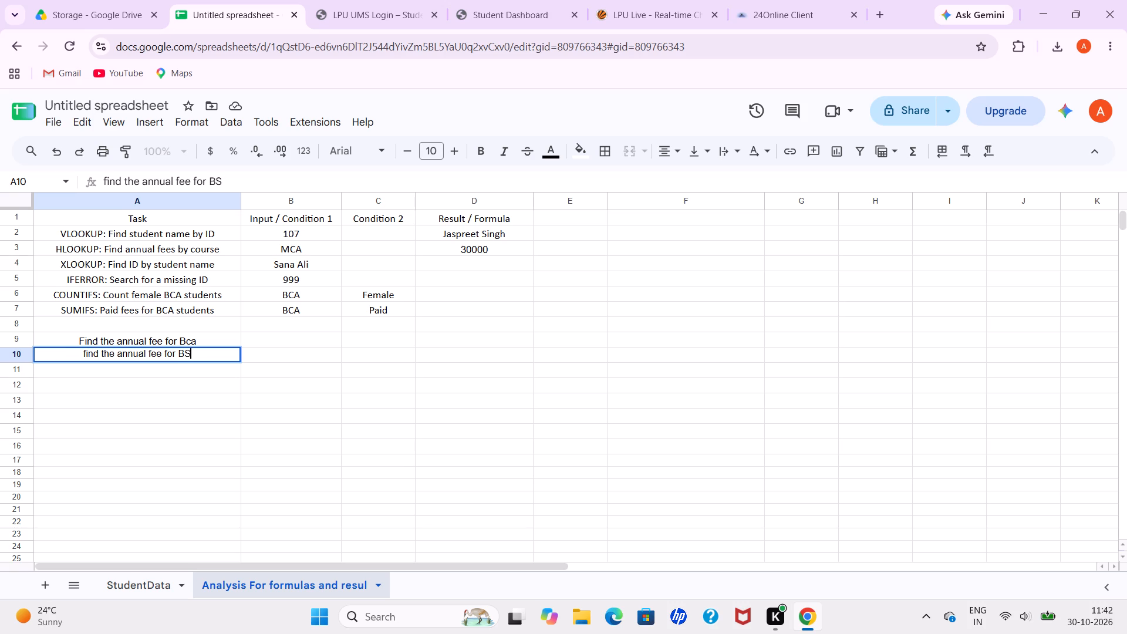
pyautogui.press('c')
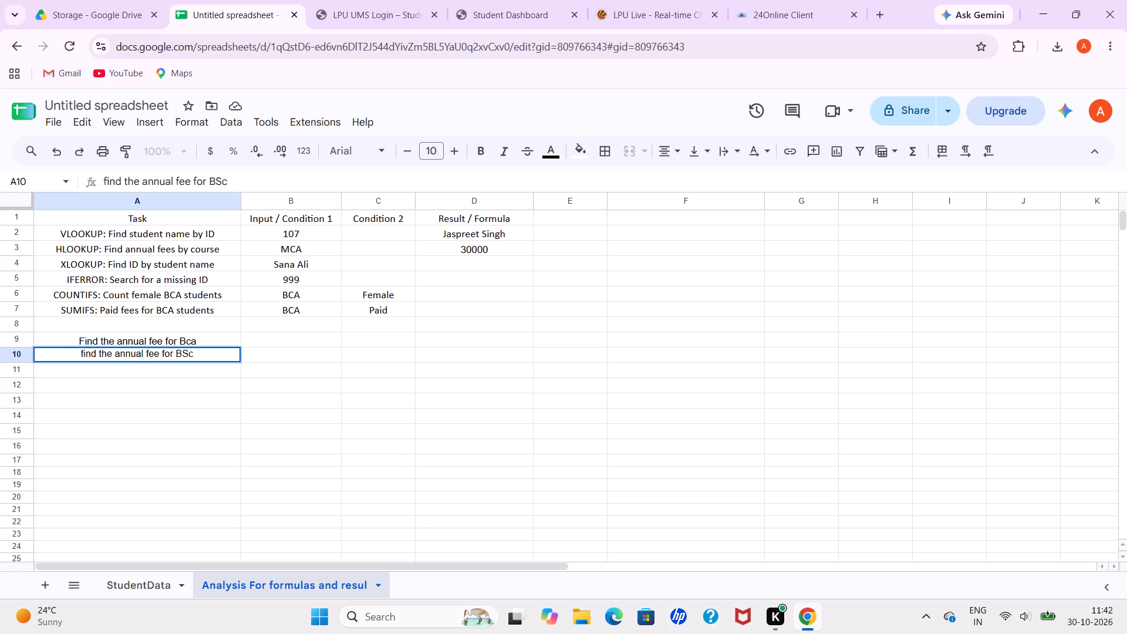
pyautogui.press('space')
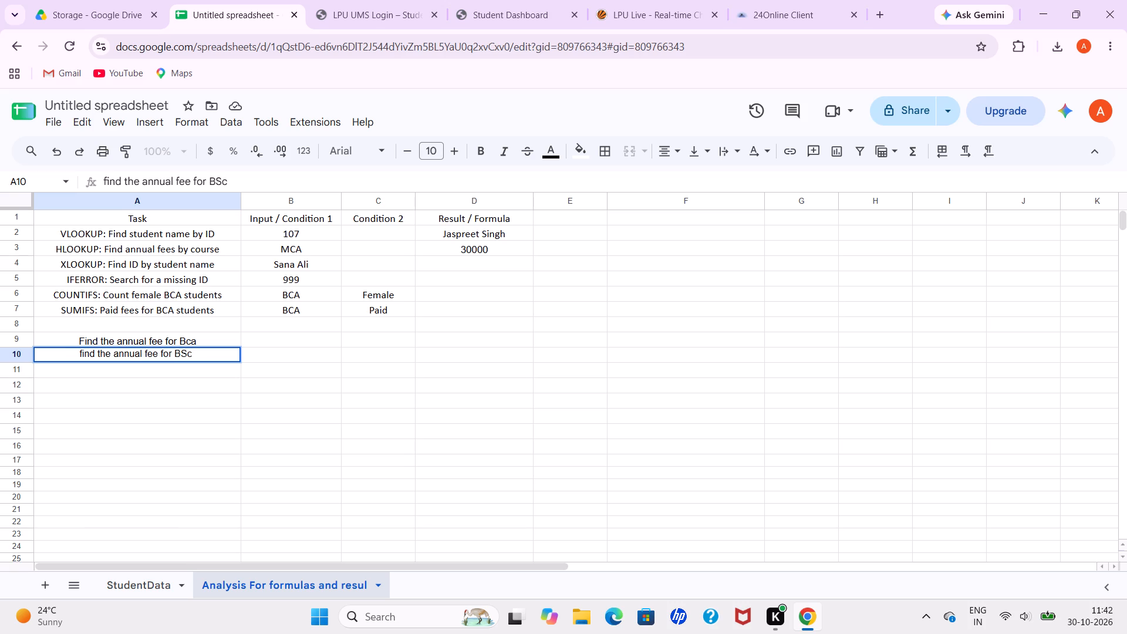
pyautogui.write('IT')
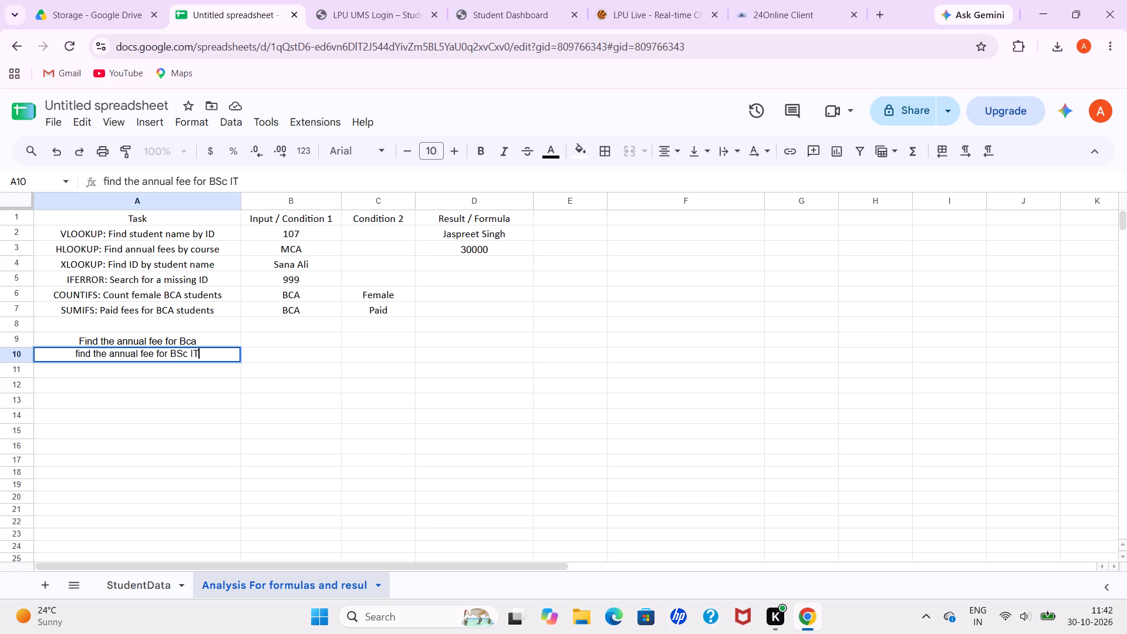
pyautogui.press('.')
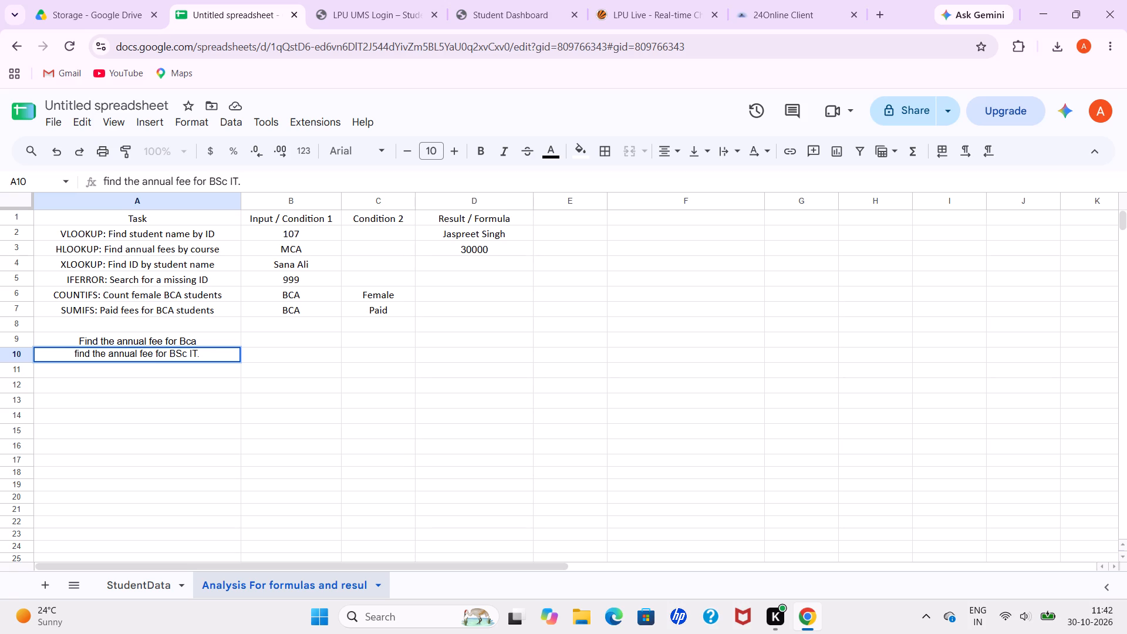
pyautogui.press('Return')
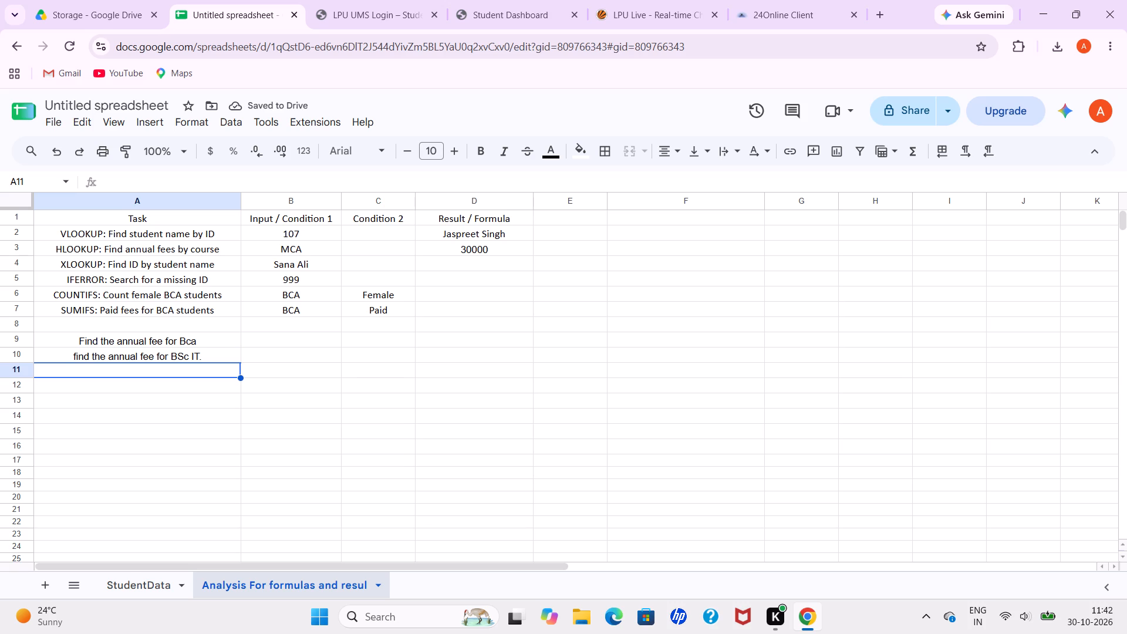
# Enter the task text "Find the duration of the mca programme" in cell A11.
pyautogui.write('FIND THE DURSTION')
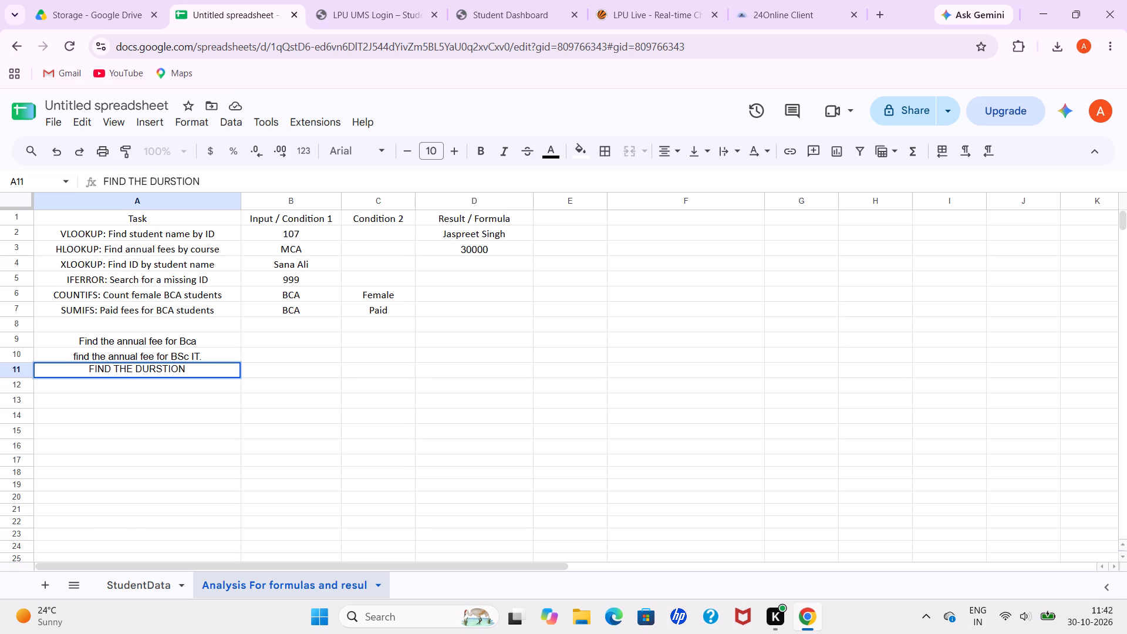
pyautogui.press('BackSpace')
pyautogui.press('BackSpace')
pyautogui.press('BackSpace')
pyautogui.press('BackSpace')
pyautogui.press('BackSpace')
pyautogui.press('BackSpace')
pyautogui.press('BackSpace')
pyautogui.press('BackSpace')
pyautogui.press('BackSpace')
pyautogui.press('BackSpace')
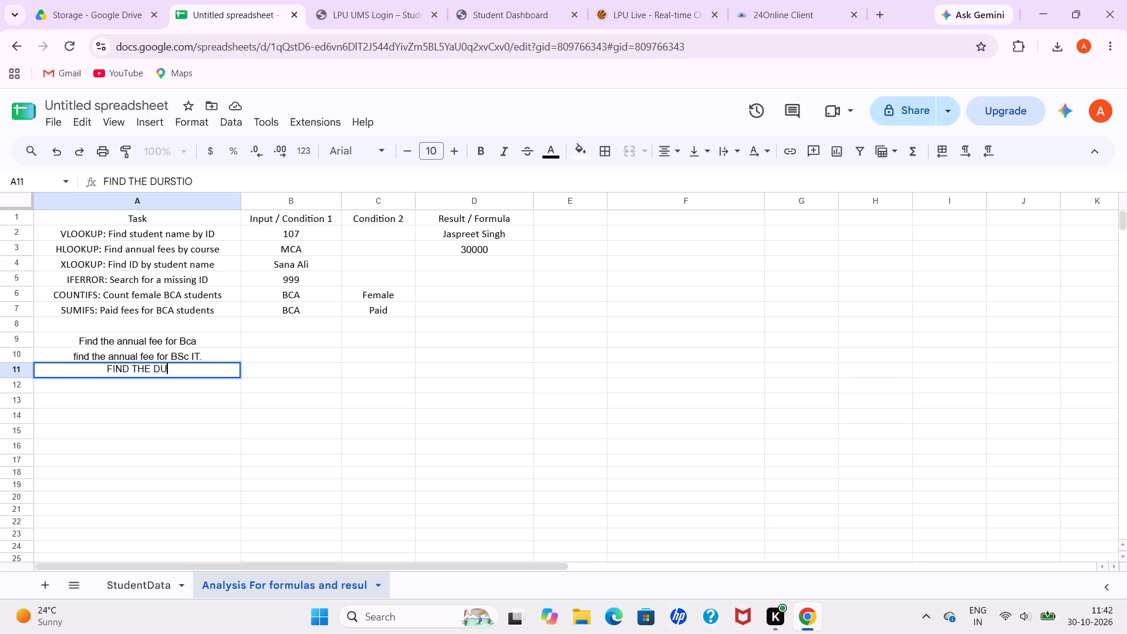
pyautogui.press('BackSpace')
pyautogui.press('BackSpace')
pyautogui.press('BackSpace')
pyautogui.press('BackSpace')
pyautogui.press('BackSpace')
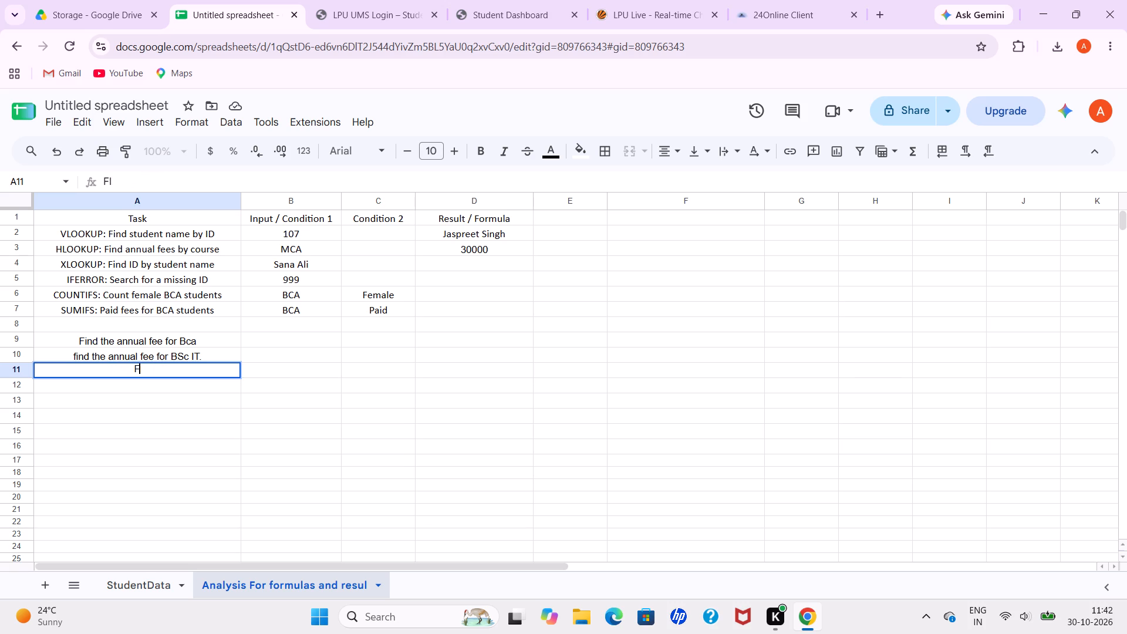
pyautogui.write('ind the cu')
pyautogui.write('rstu')
pyautogui.press('BackSpace')
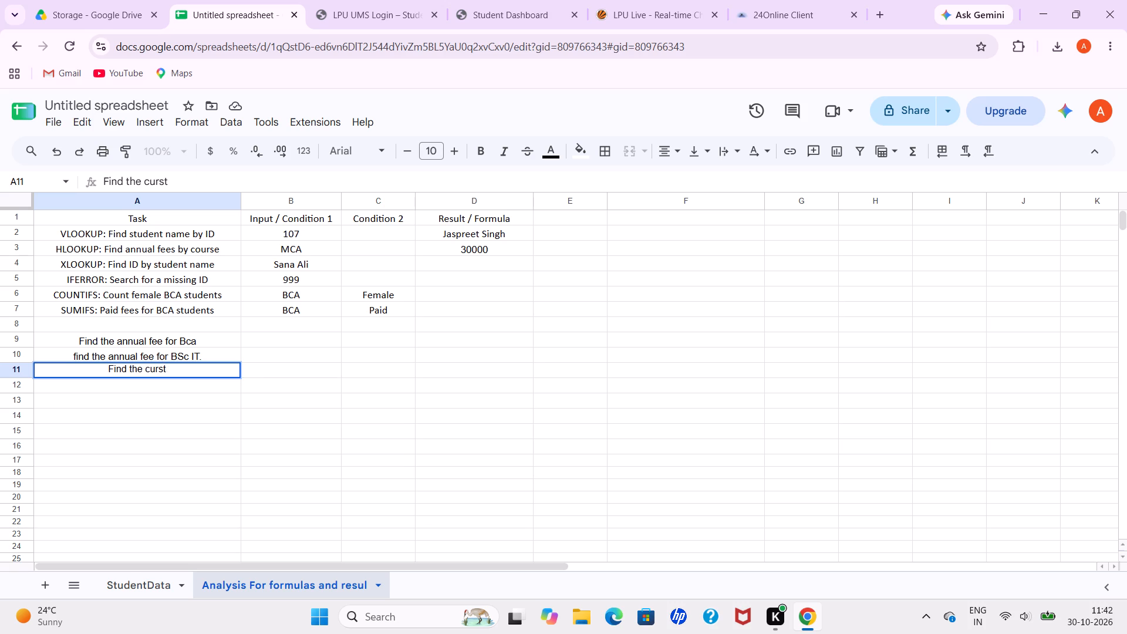
pyautogui.write('ion')
pyautogui.press('space')
pyautogui.click(141, 369)
pyautogui.press('BackSpace')
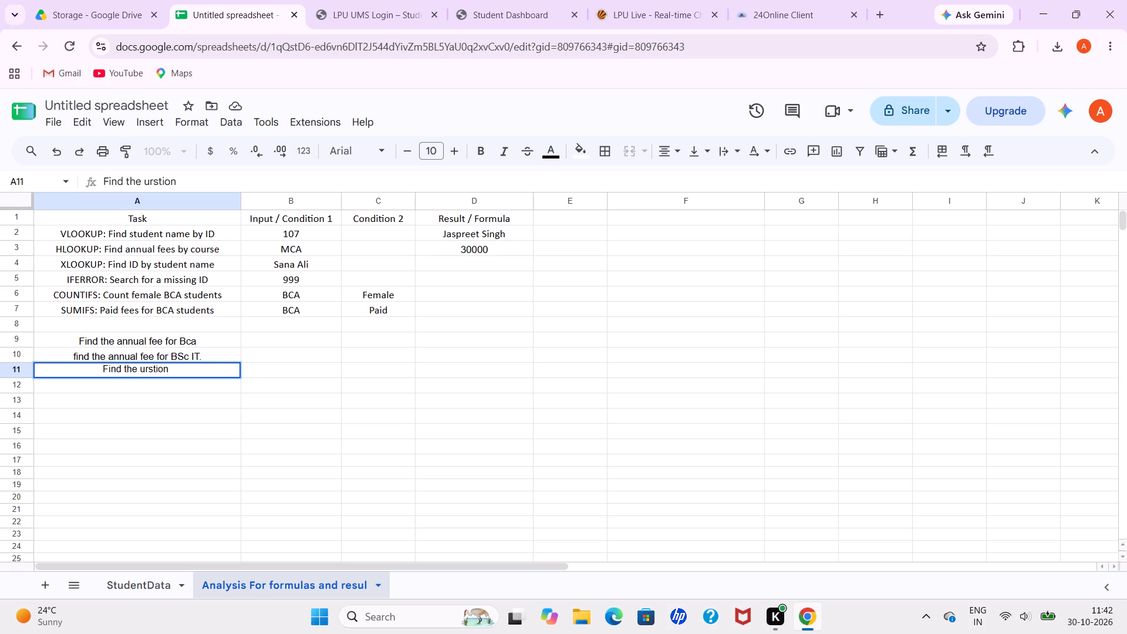
pyautogui.press('d')
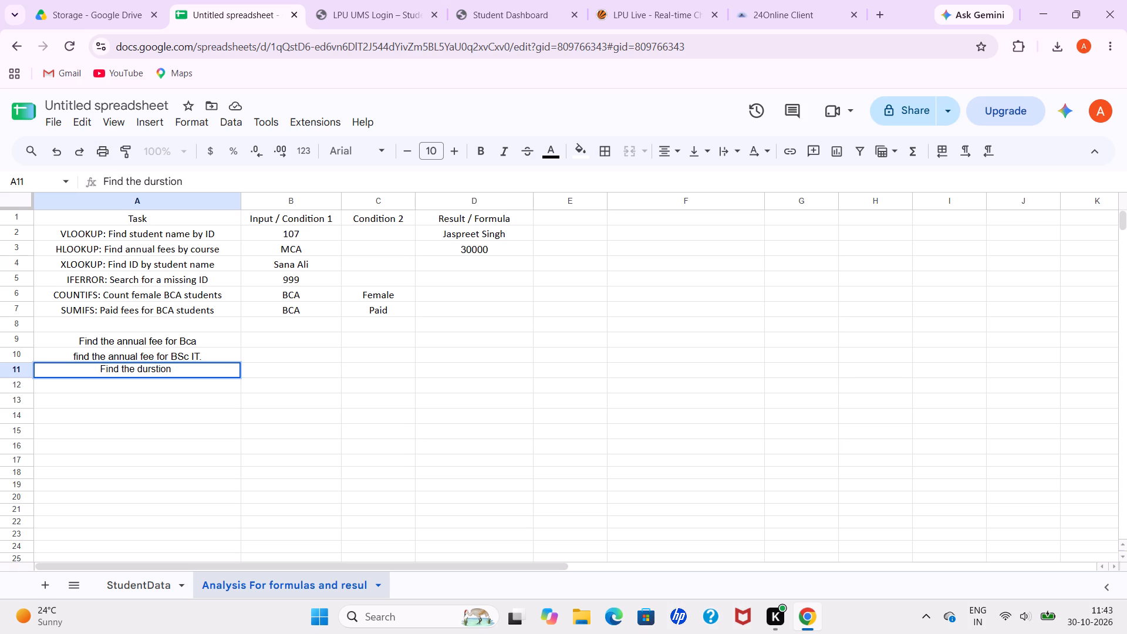
pyautogui.click(150, 368)
pyautogui.press('a')
pyautogui.press('t')
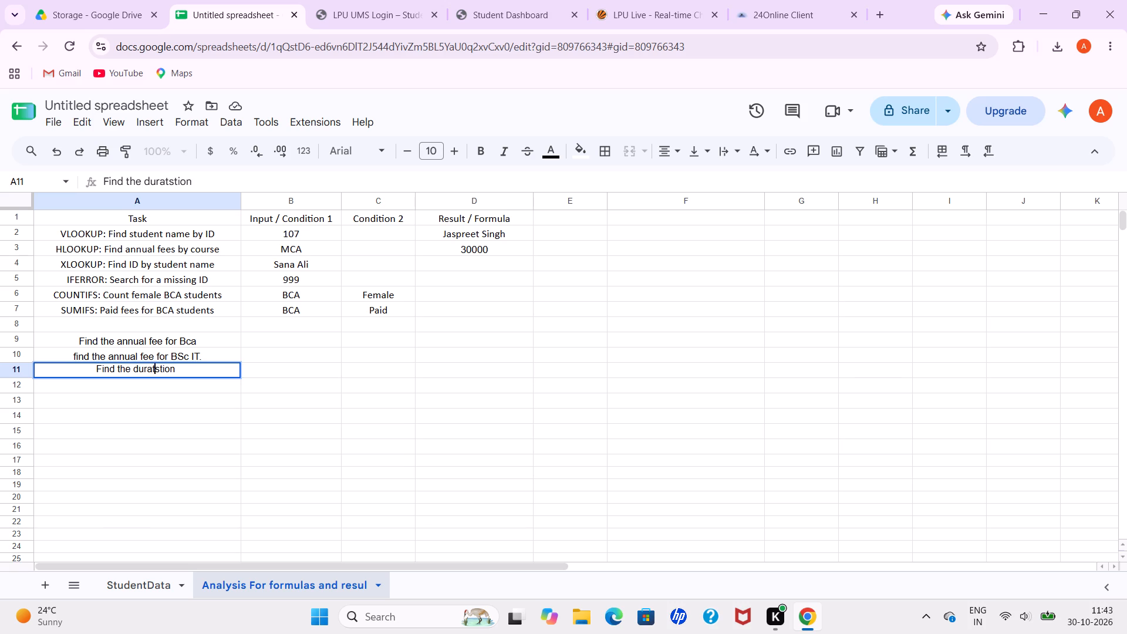
pyautogui.press('BackSpace')
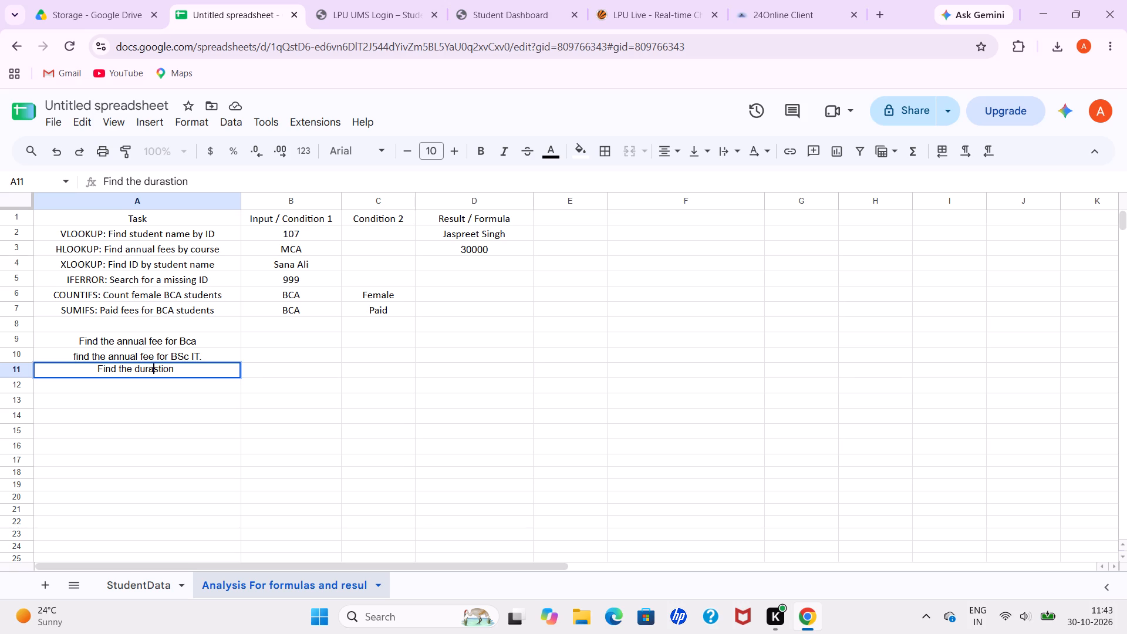
pyautogui.click(157, 366)
pyautogui.press('BackSpace')
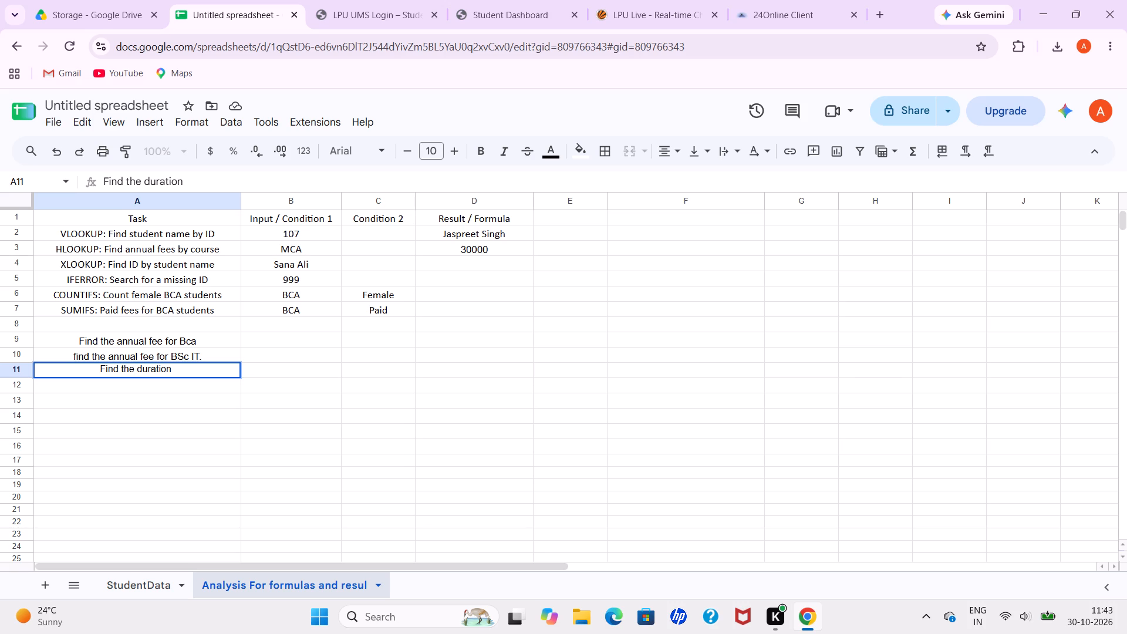
pyautogui.press('space')
pyautogui.press('BackSpace')
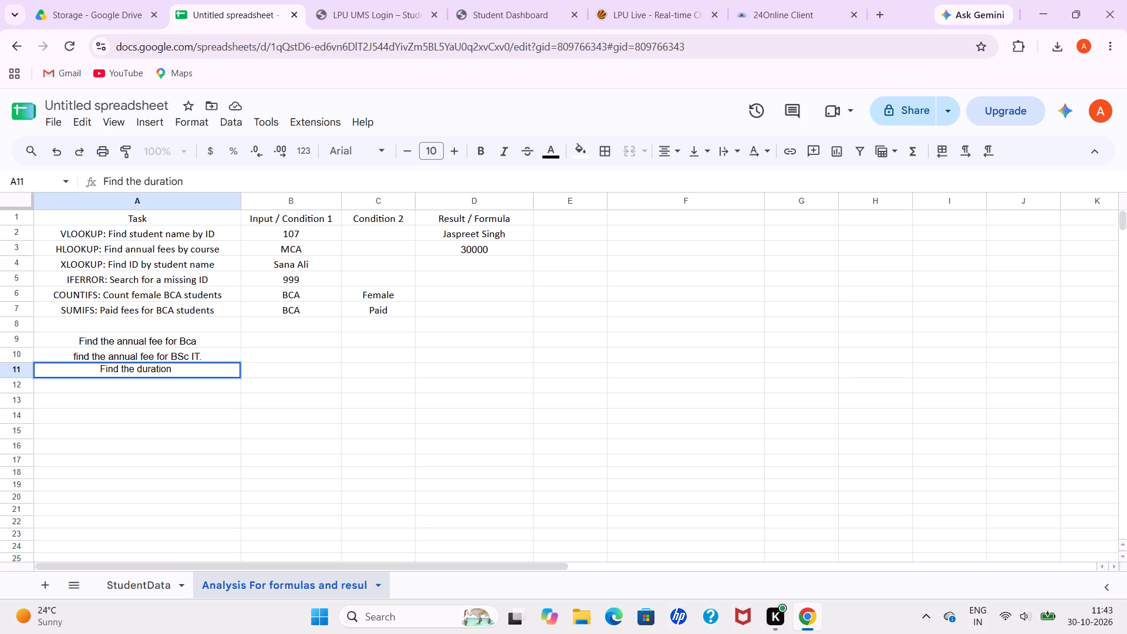
pyautogui.click(187, 369)
pyautogui.write('for')
pyautogui.press('space')
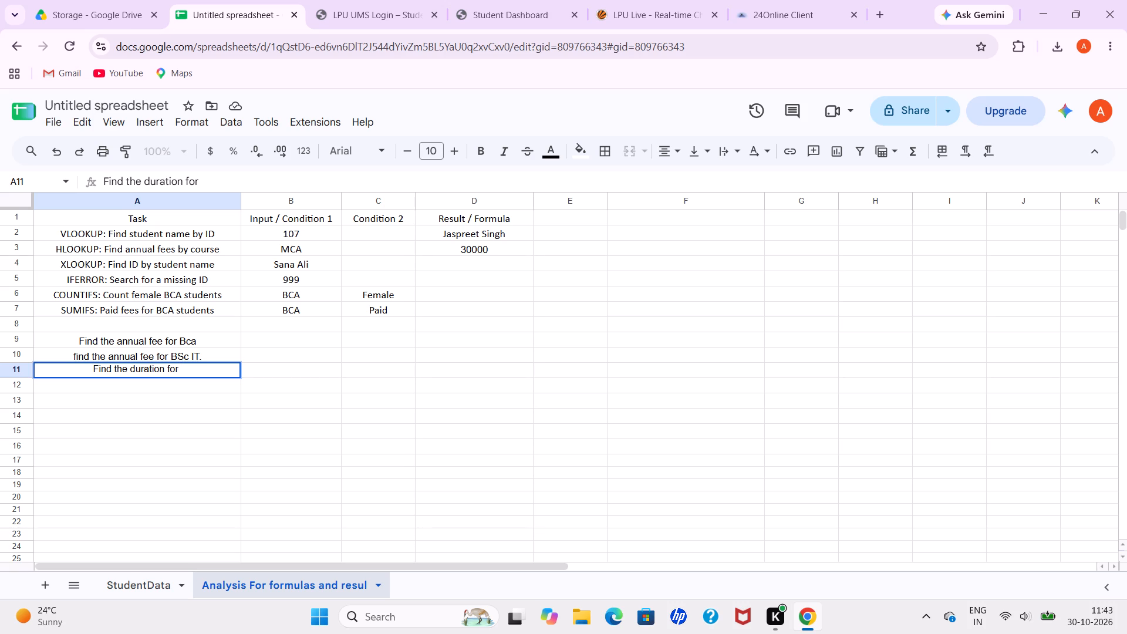
pyautogui.press('BackSpace')
pyautogui.press('BackSpace')
pyautogui.press('BackSpace')
pyautogui.press('BackSpace')
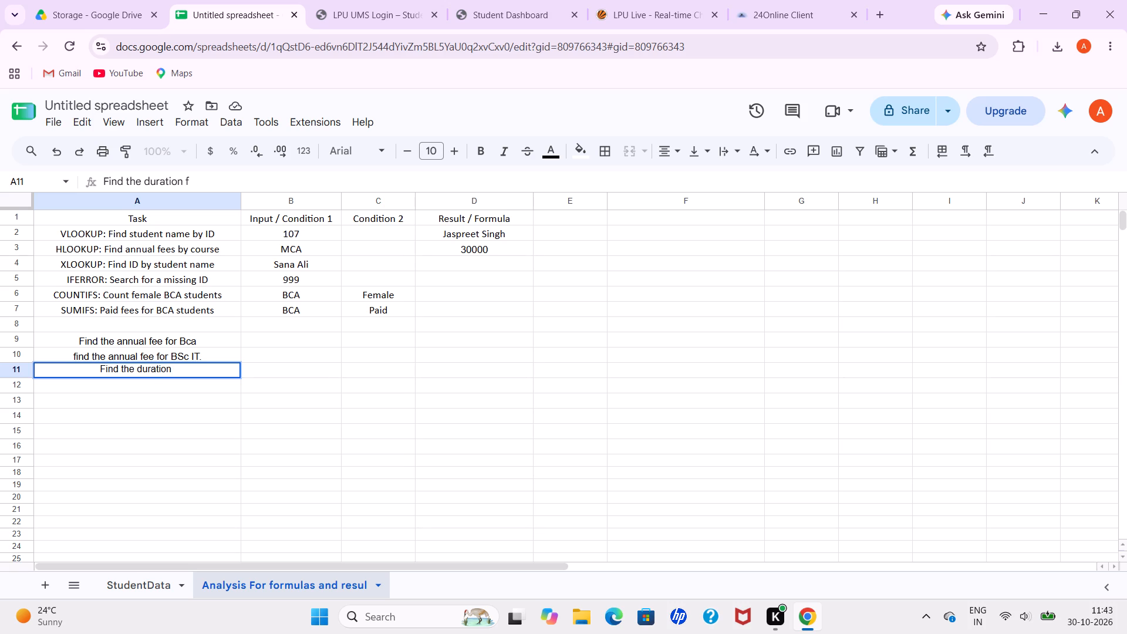
pyautogui.write('of the')
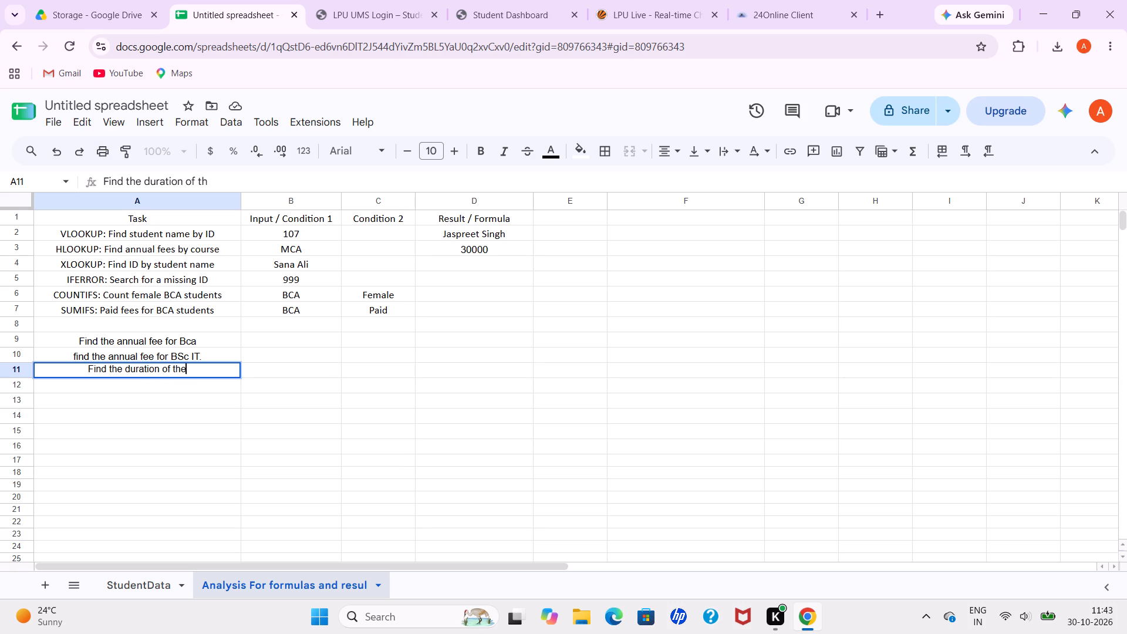
pyautogui.press('space')
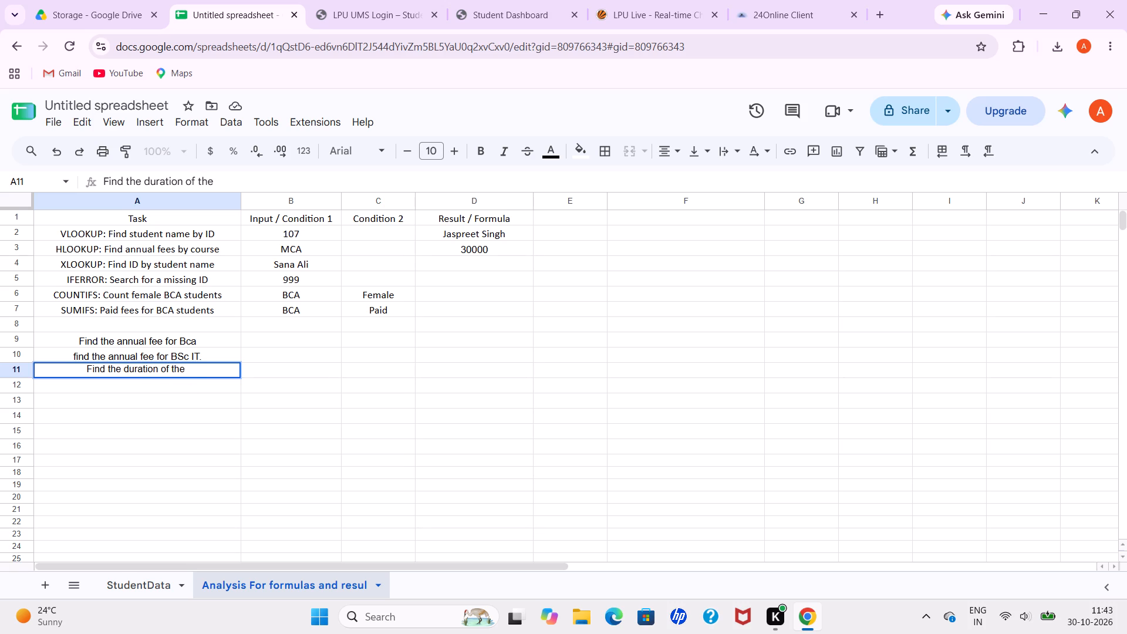
pyautogui.write('mca programm')
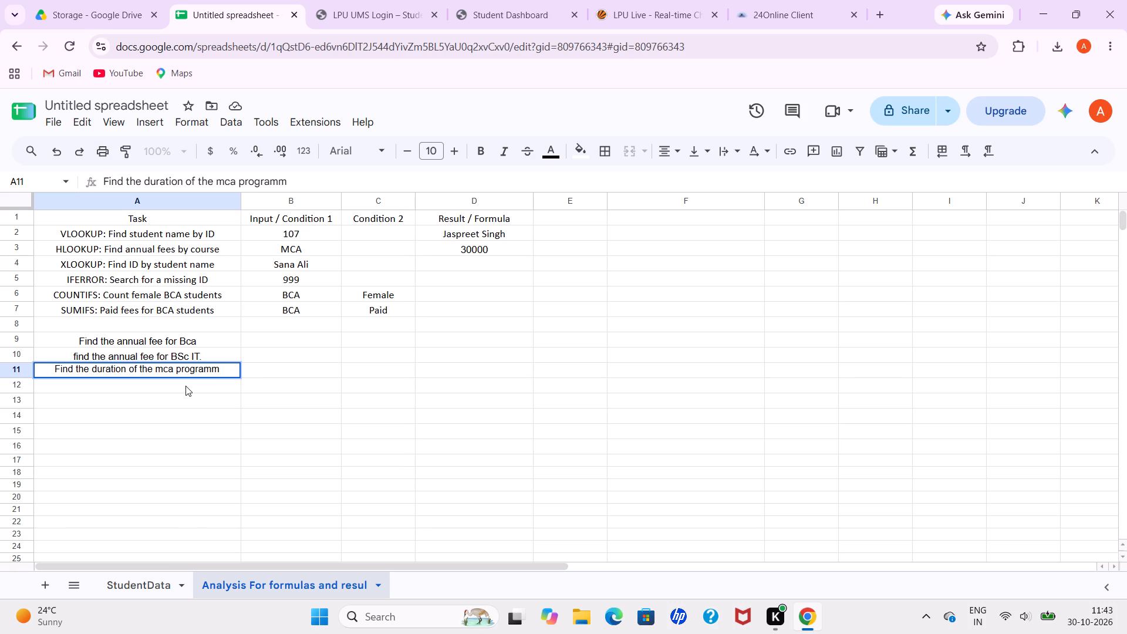
pyautogui.press('e')
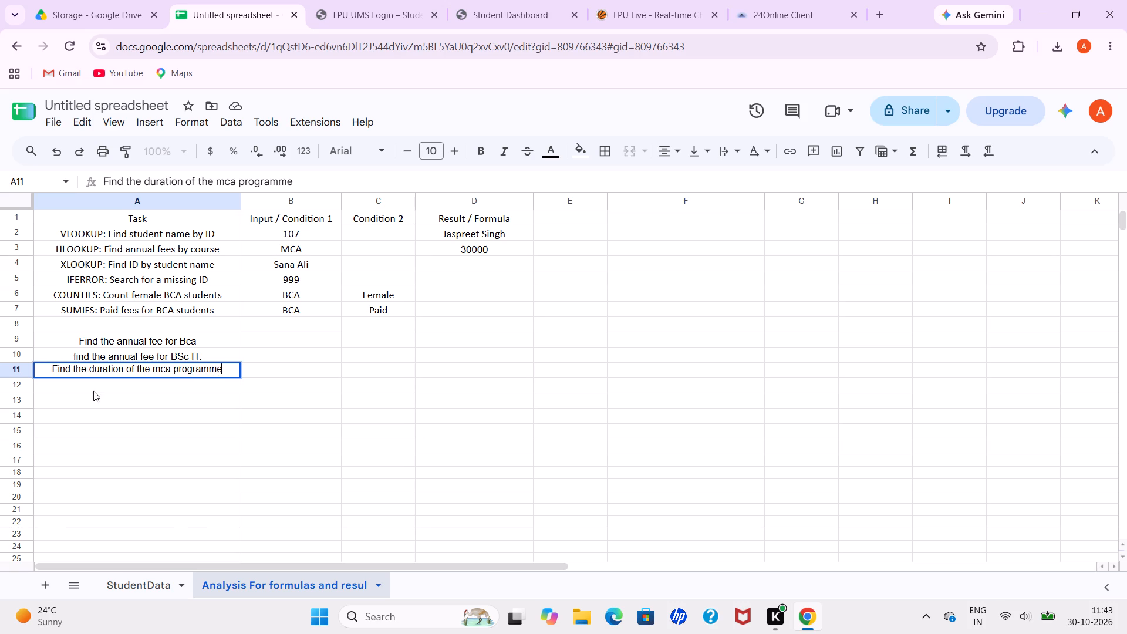
pyautogui.press('Return')
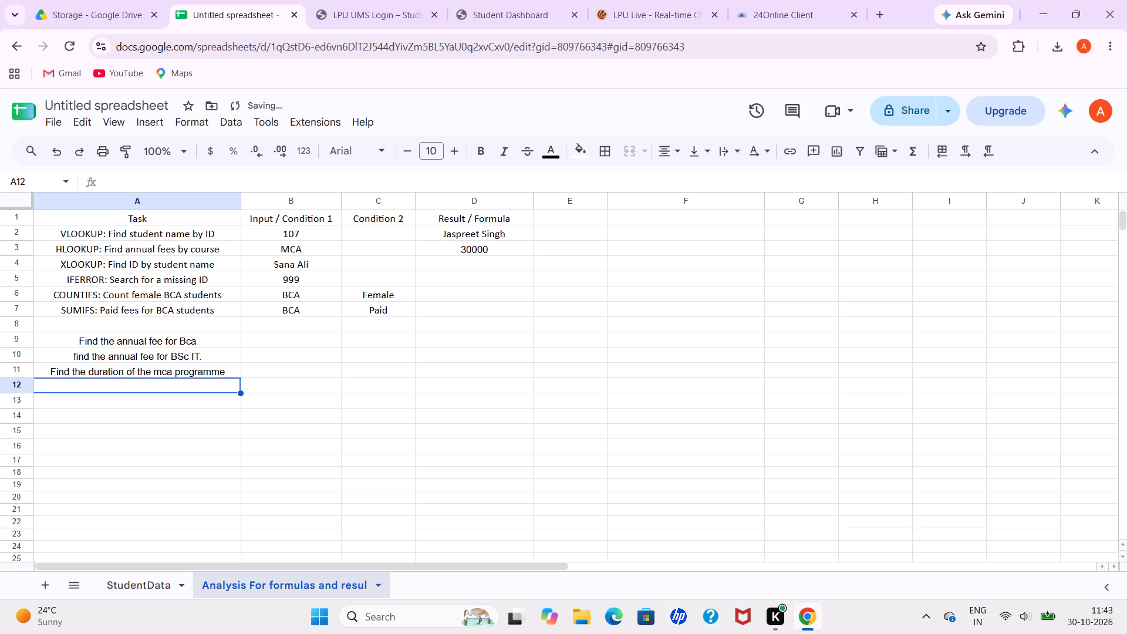
# Enter the task text "find the duration of the bca programme" in cell A12.
pyautogui.write('fin')
pyautogui.press('space')
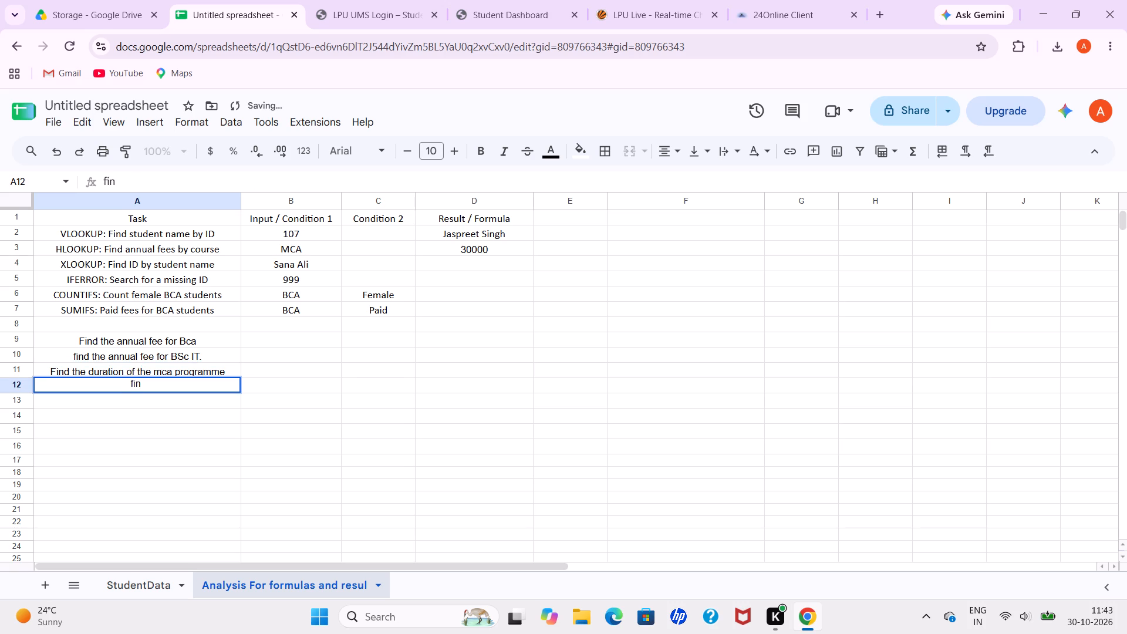
pyautogui.press('d')
pyautogui.press('BackSpace')
pyautogui.press('BackSpace')
pyautogui.write('d the di')
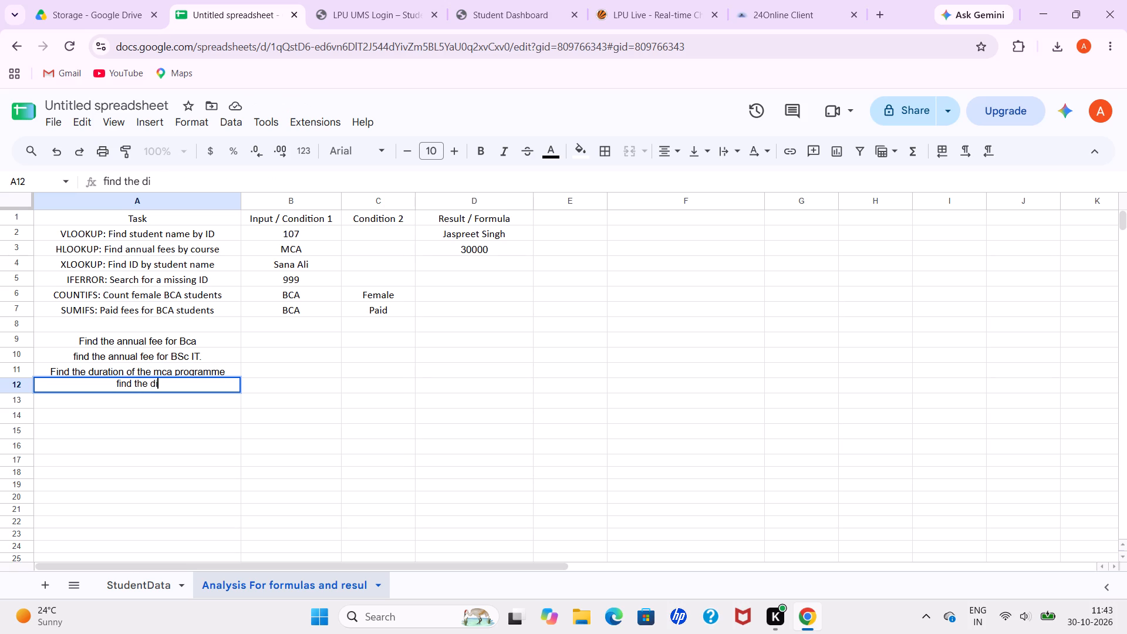
pyautogui.press('BackSpace')
pyautogui.write('uraton')
pyautogui.press('space')
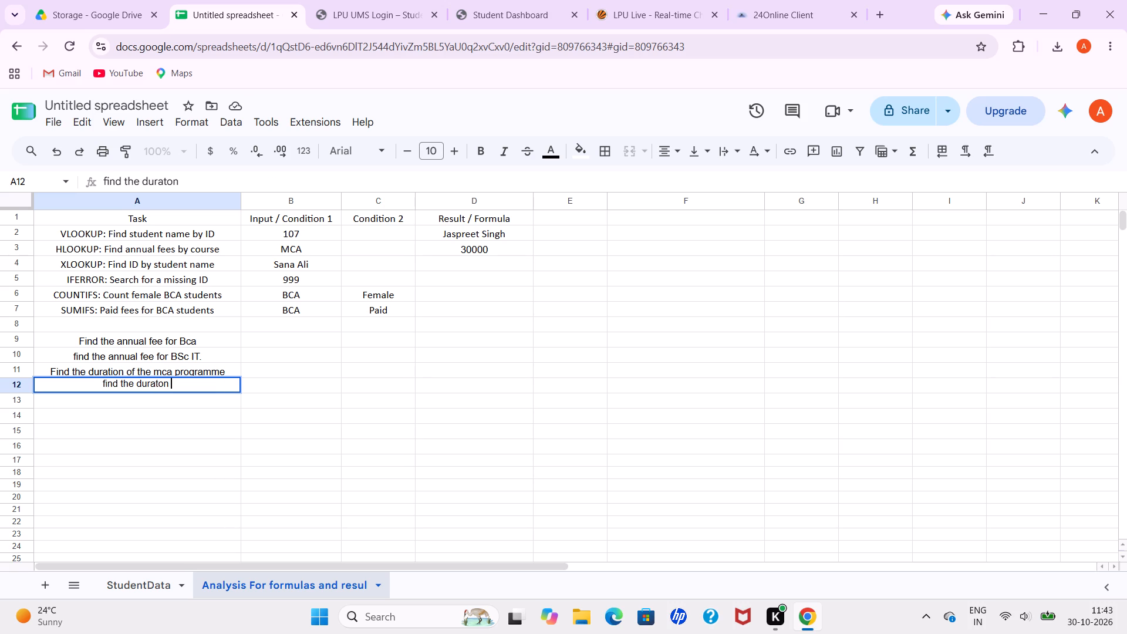
pyautogui.press('BackSpace')
pyautogui.press('BackSpace')
pyautogui.press('BackSpace')
pyautogui.press('BackSpace')
pyautogui.press('BackSpace')
pyautogui.press('BackSpace')
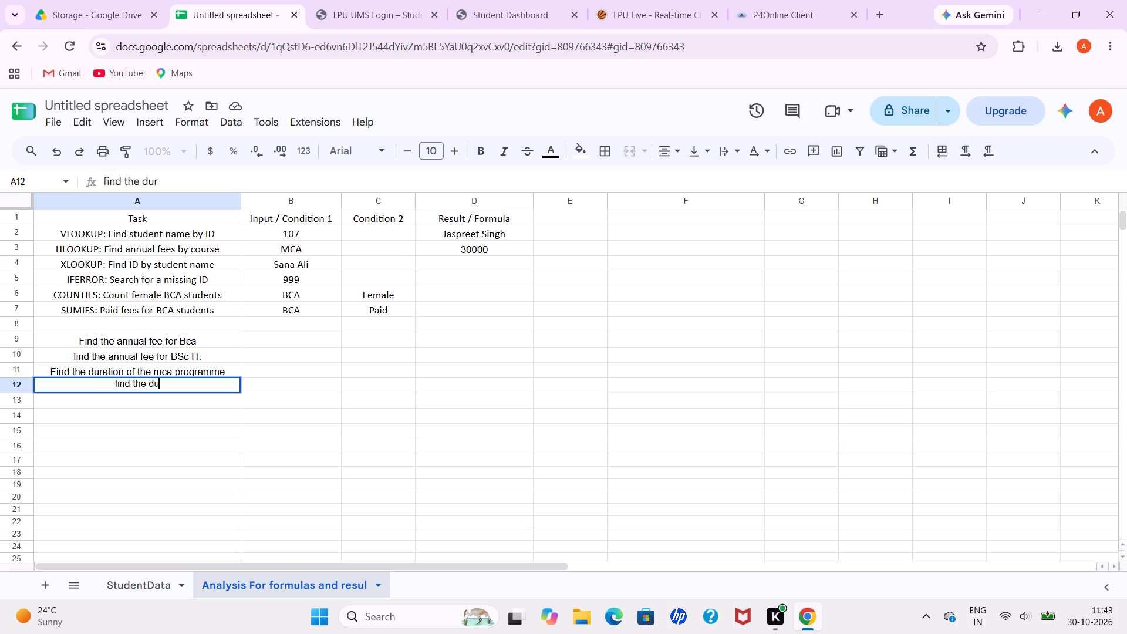
pyautogui.press('BackSpace')
pyautogui.write('urat')
pyautogui.press('i')
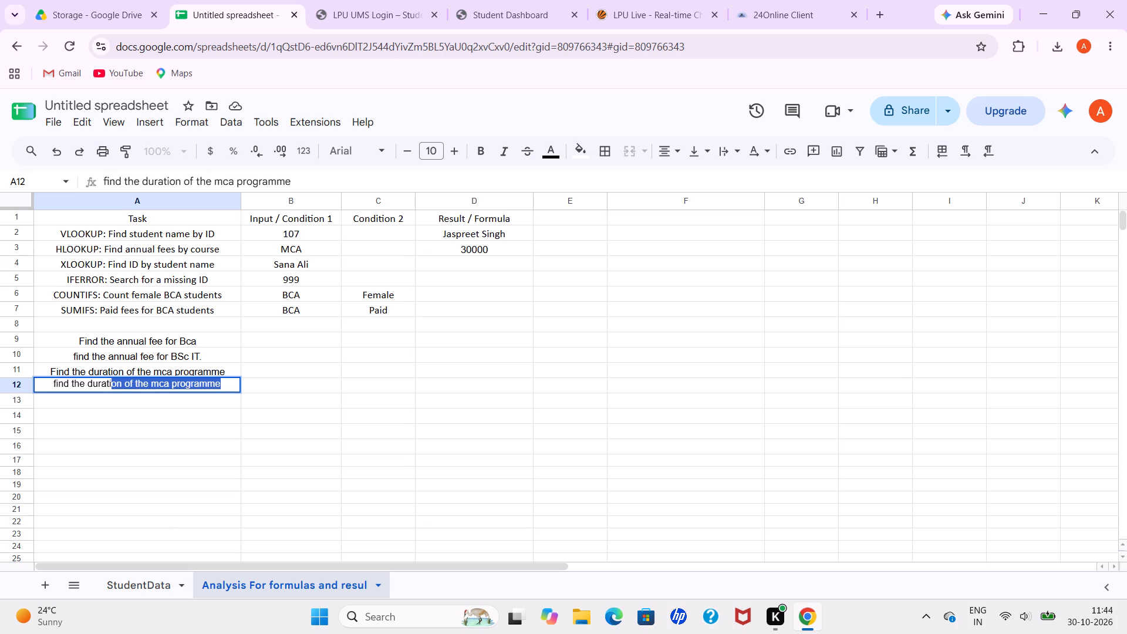
pyautogui.write('in')
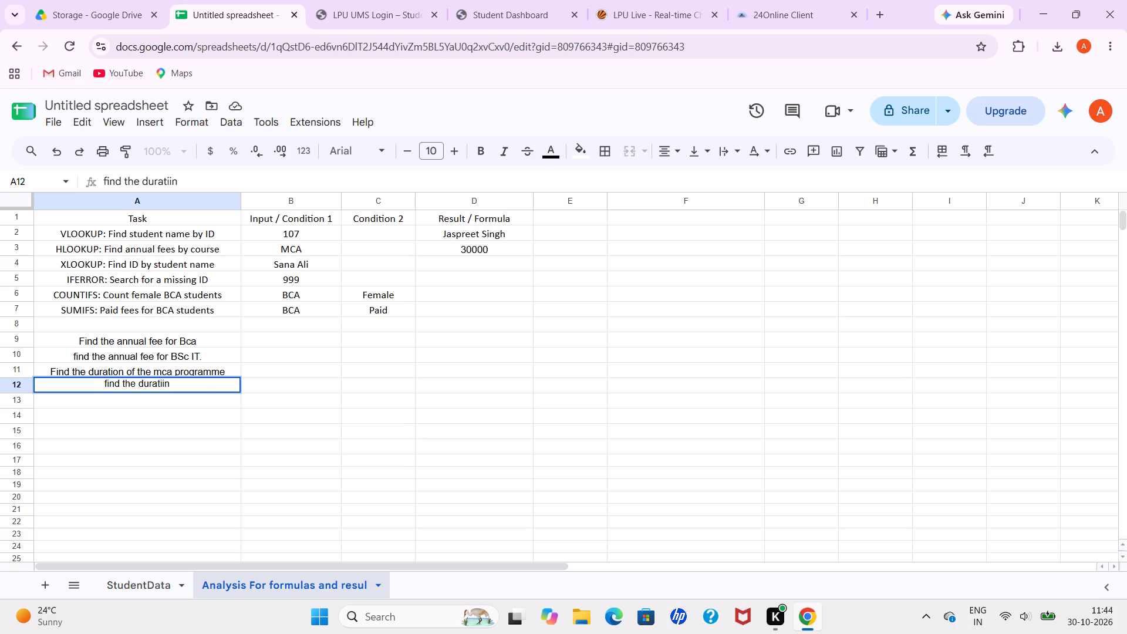
pyautogui.press('BackSpace')
pyautogui.press('BackSpace')
pyautogui.press('BackSpace')
pyautogui.press('BackSpace')
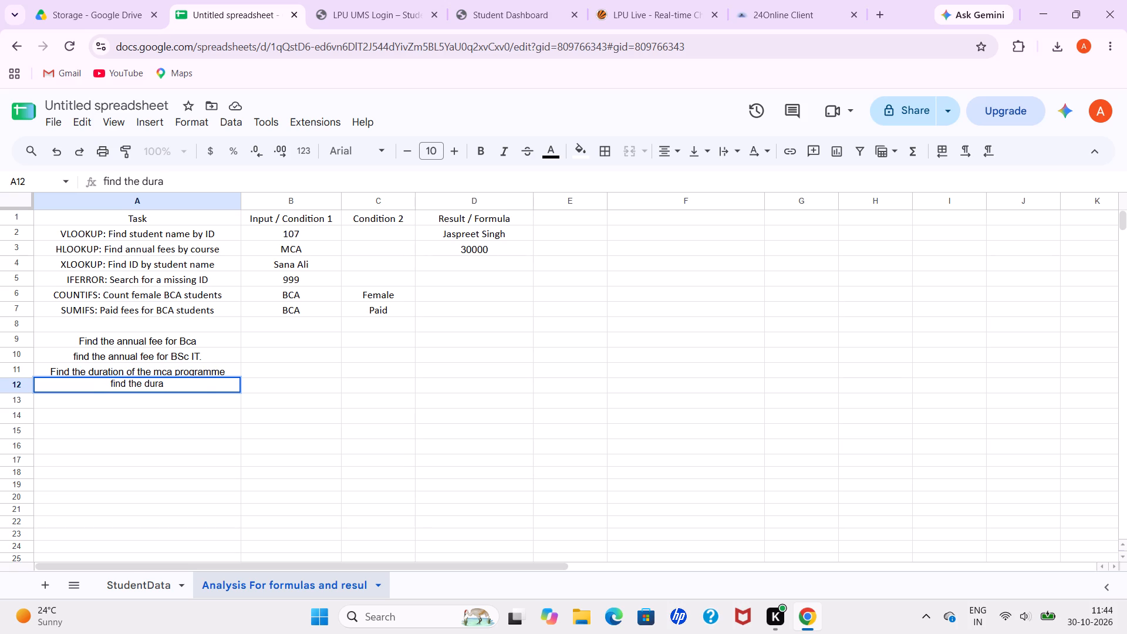
pyautogui.write('tion')
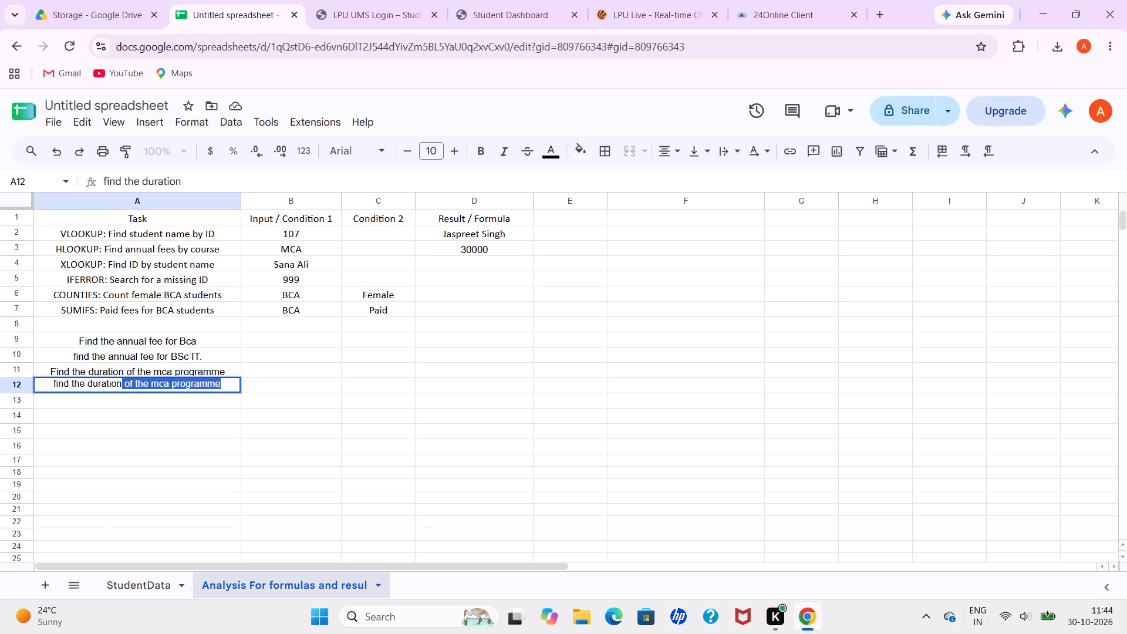
pyautogui.press('space')
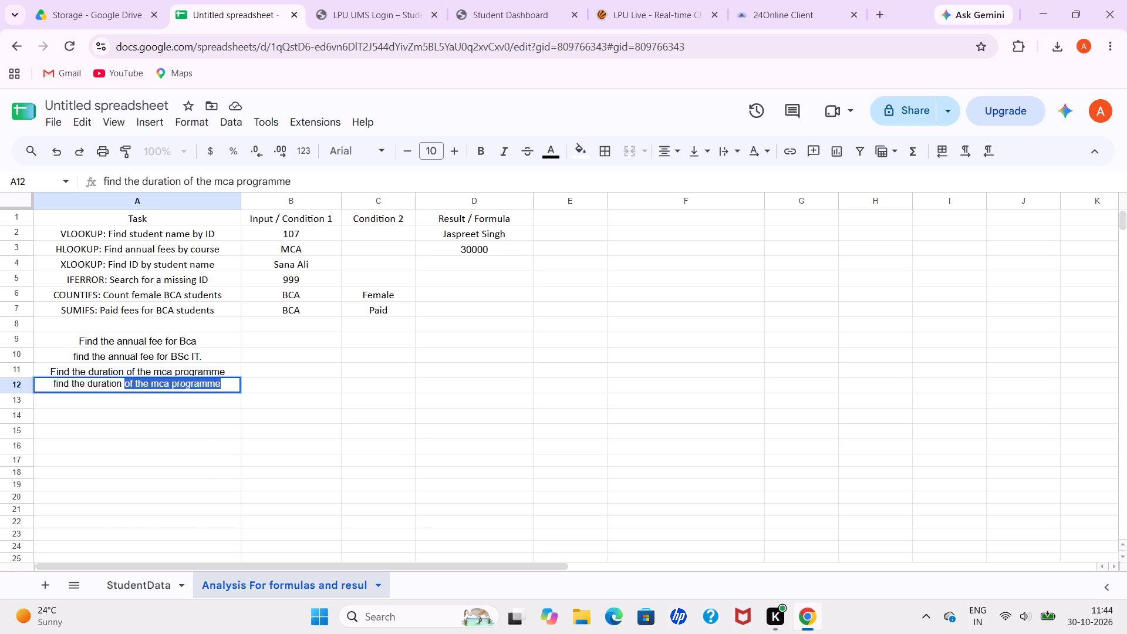
pyautogui.write('of the')
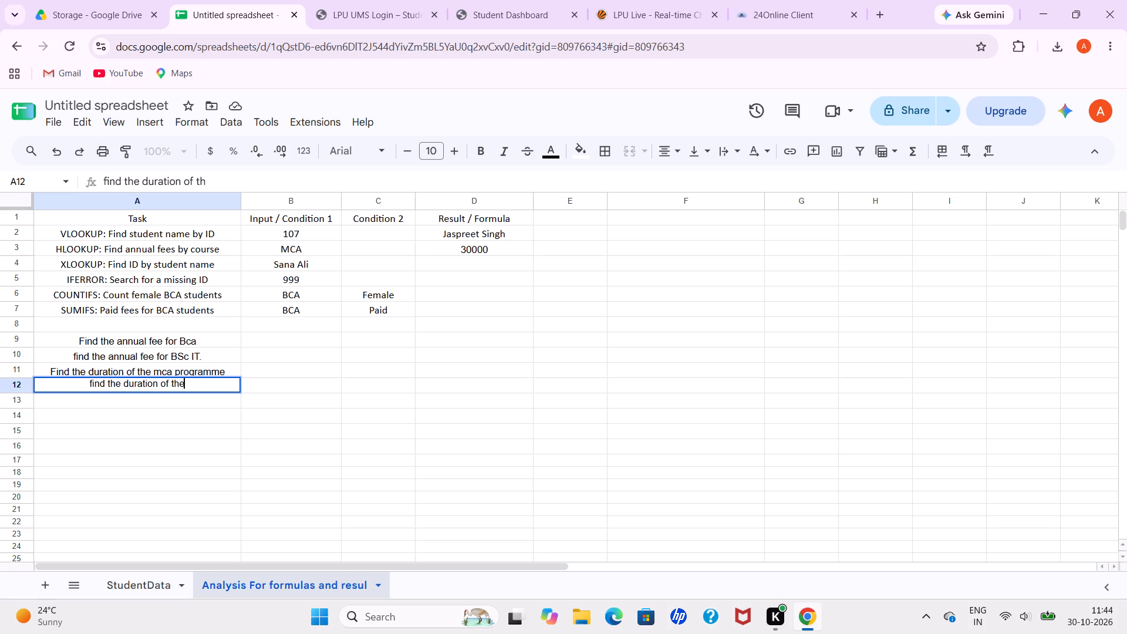
pyautogui.press('space')
pyautogui.write('bca')
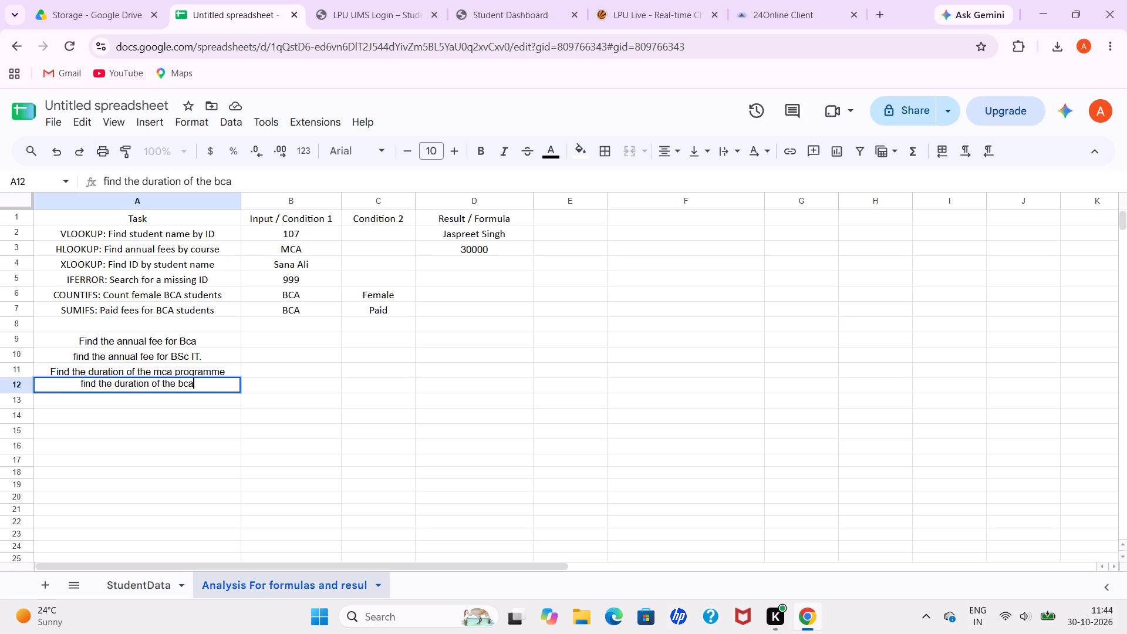
pyautogui.press('space')
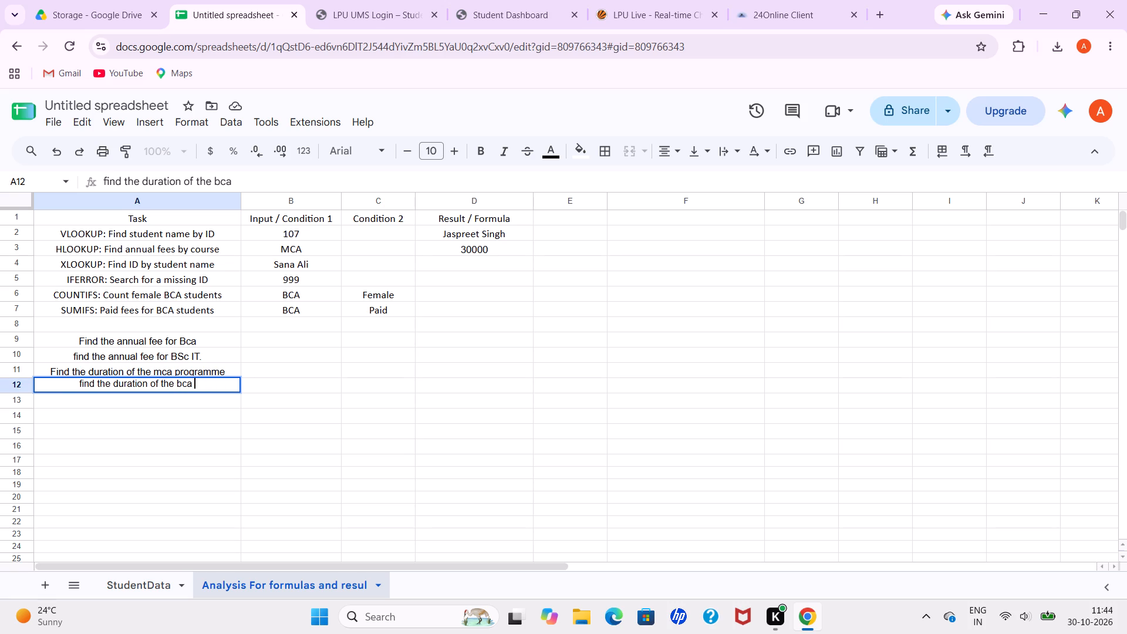
pyautogui.write('pro')
pyautogui.write('gr')
pyautogui.write('amme')
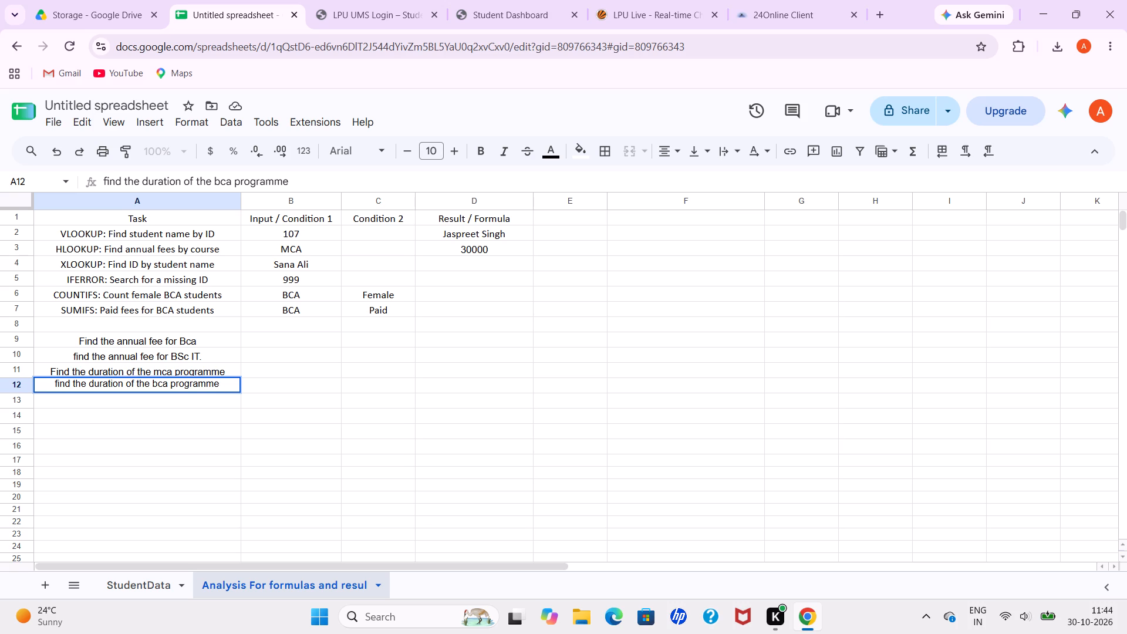
# Enter BCA in uppercase as the input condition in cell B9, beside the Bca annual fee task.
pyautogui.click(266, 338)
pyautogui.write('bca')
pyautogui.press('BackSpace')
pyautogui.press('BackSpace')
pyautogui.press('BackSpace')
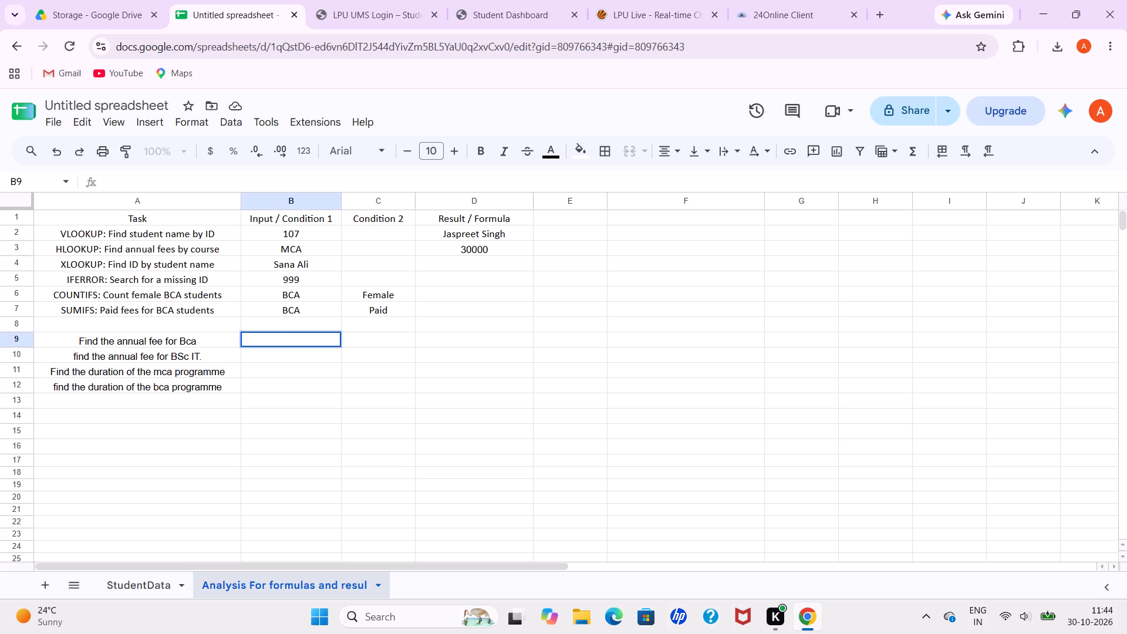
pyautogui.write('BCA')
# Enter BSc IT as the input condition in cell B10, beside the BSc IT annual fee task.
pyautogui.moveTo(173, 349); pyautogui.dragTo(251, 357)
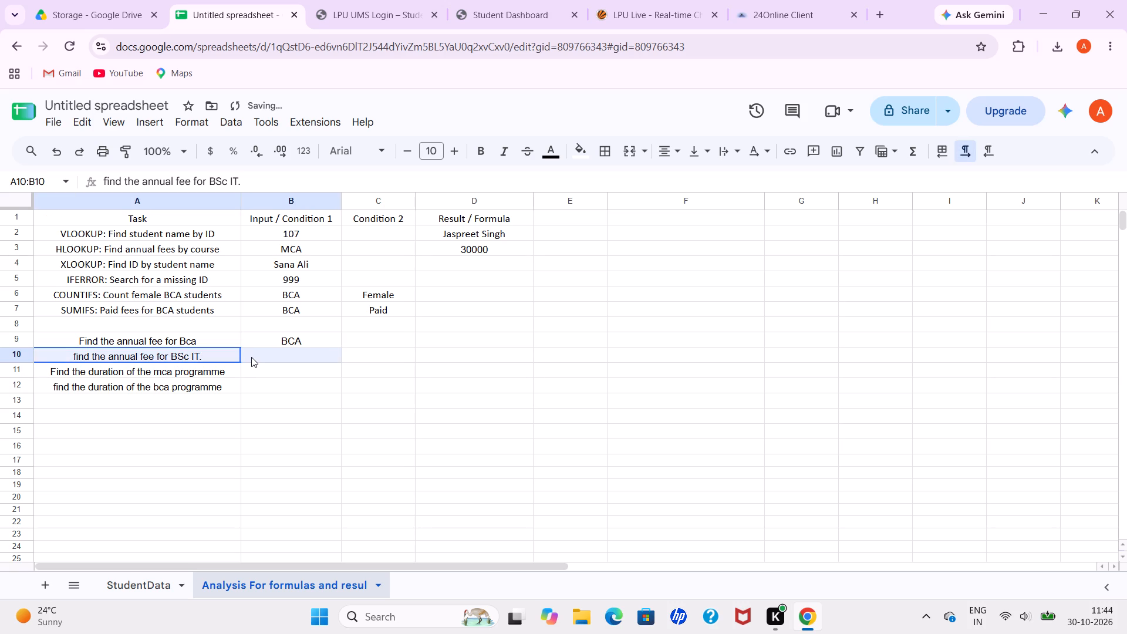
pyautogui.moveTo(251, 357); pyautogui.dragTo(252, 357)
pyautogui.click(252, 357)
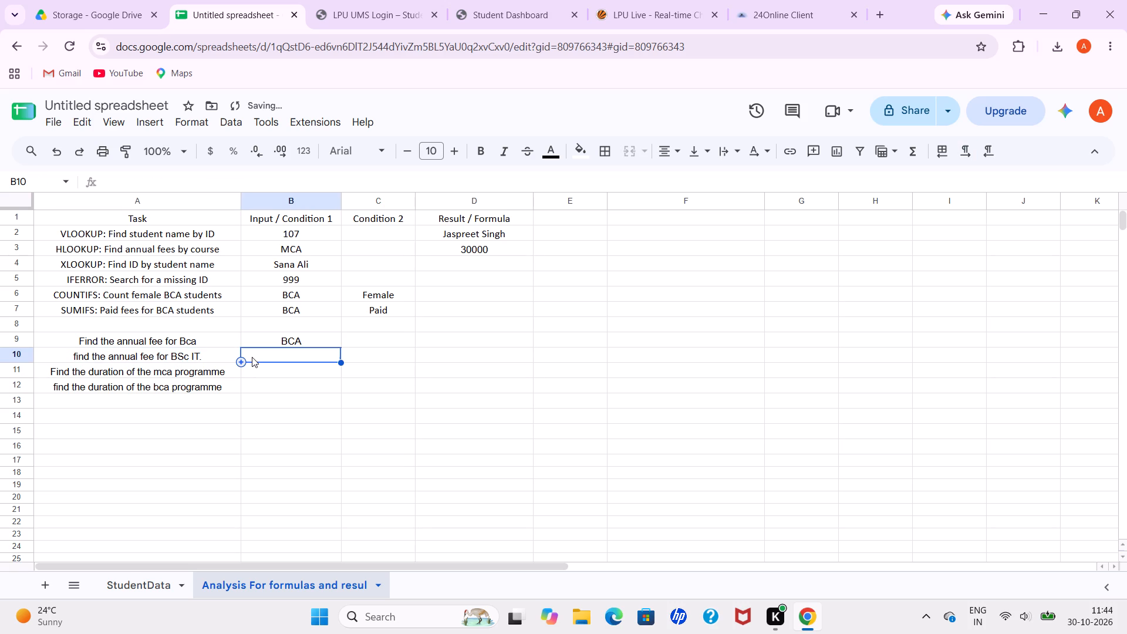
pyautogui.press('b')
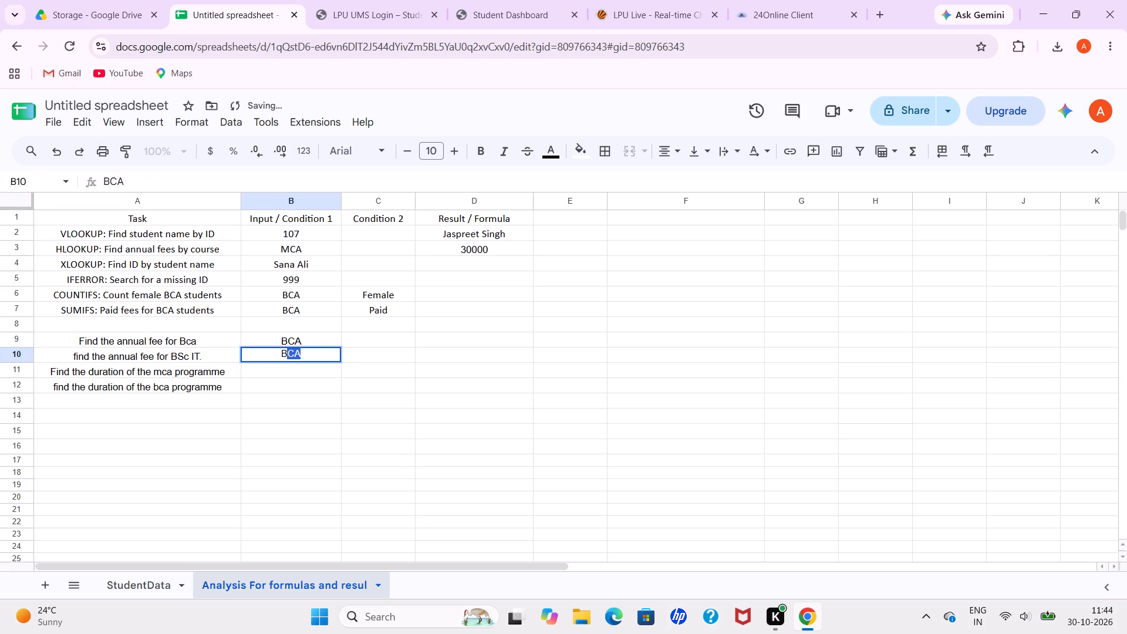
pyautogui.press('BackSpace')
pyautogui.press('s')
pyautogui.press('c')
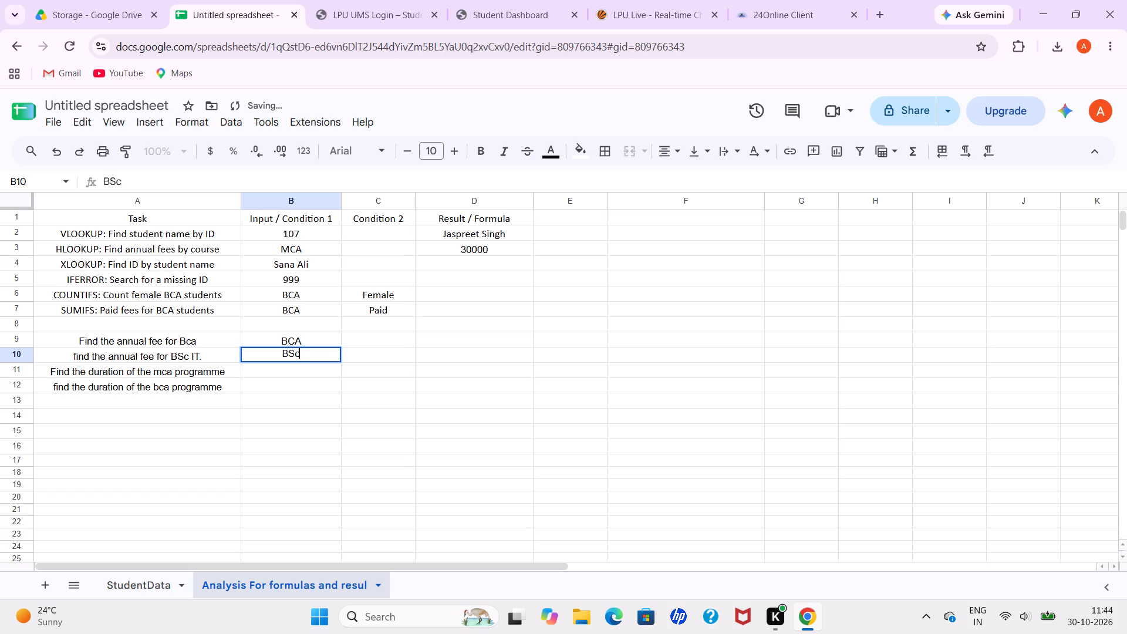
pyautogui.press('space')
pyautogui.write('IT')
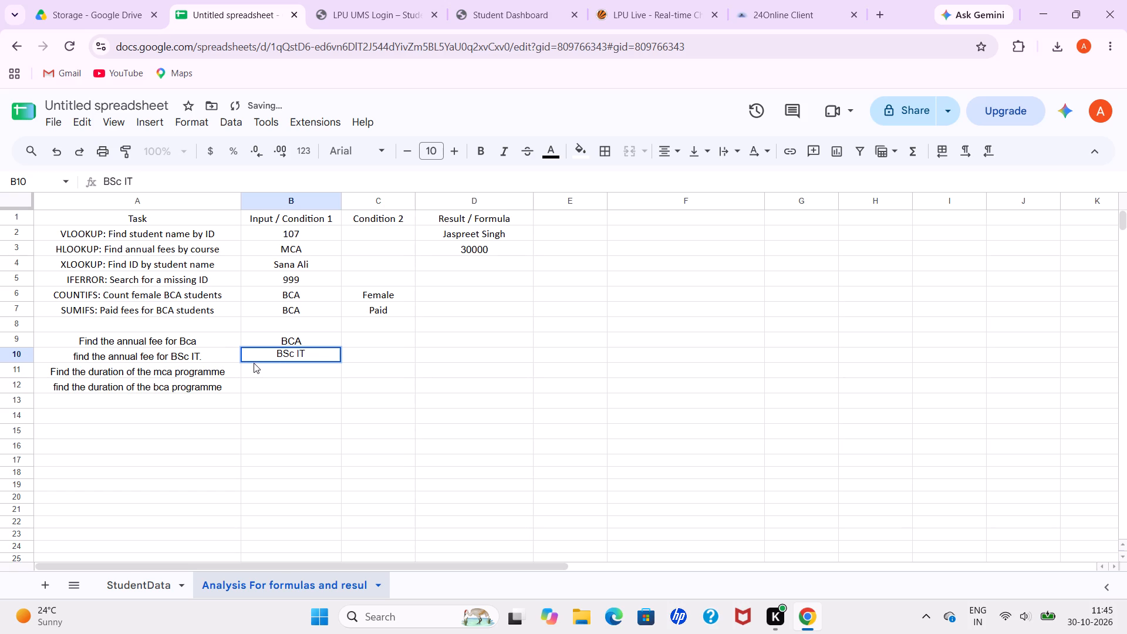
pyautogui.click(254, 363)
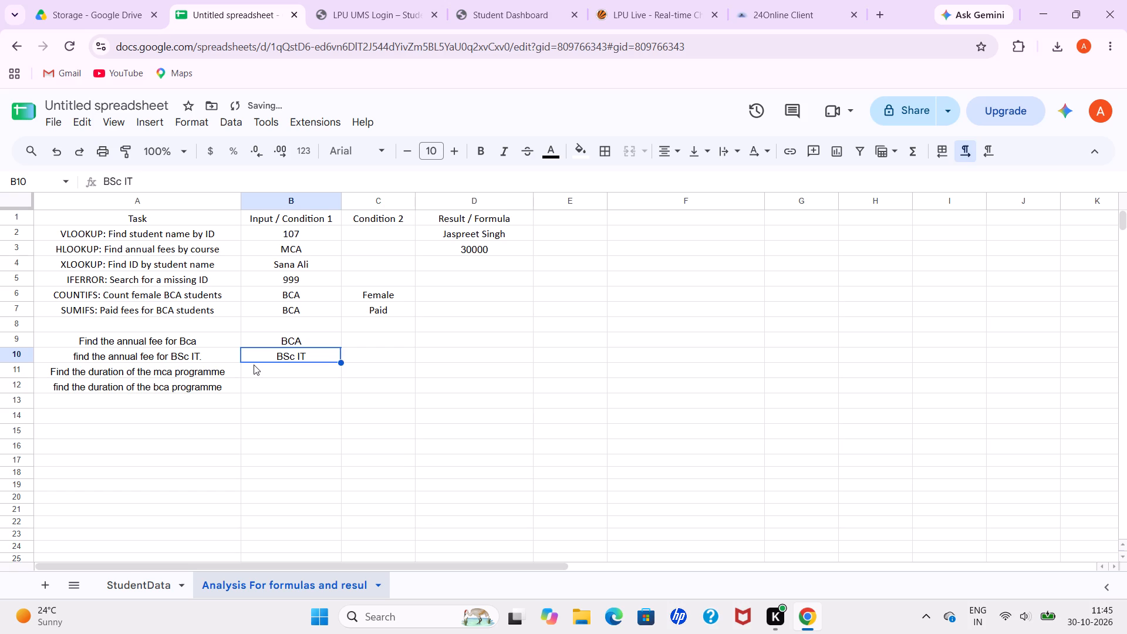
# Enter MCA PROGRAMME as the input condition in cell B11, beside the mca duration task.
pyautogui.click(254, 365)
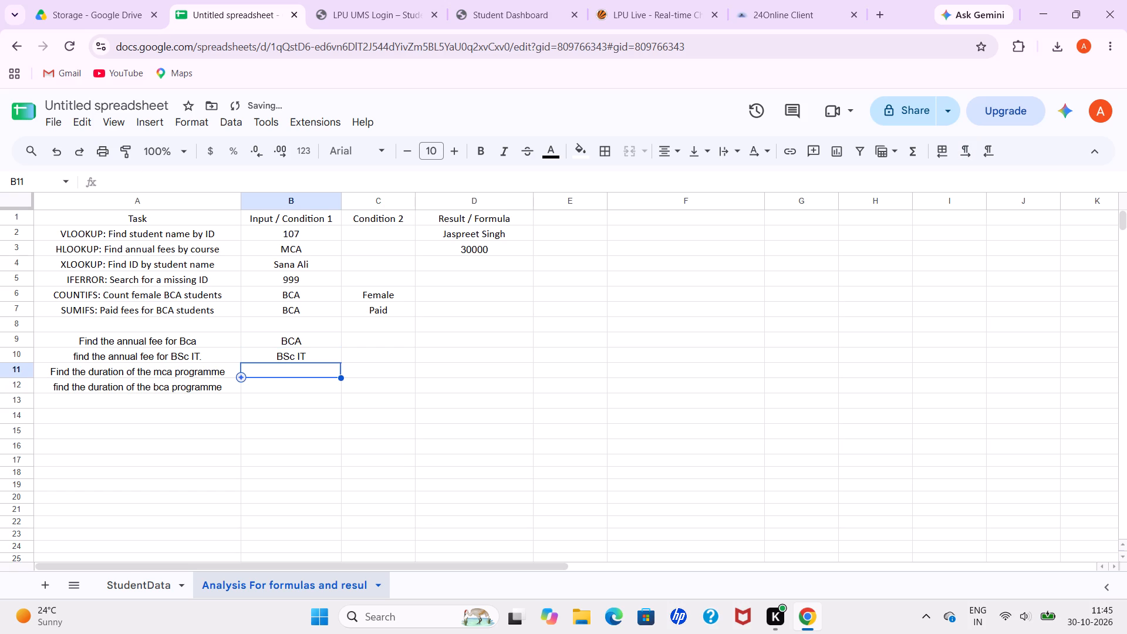
pyautogui.write('MCA')
pyautogui.press('space')
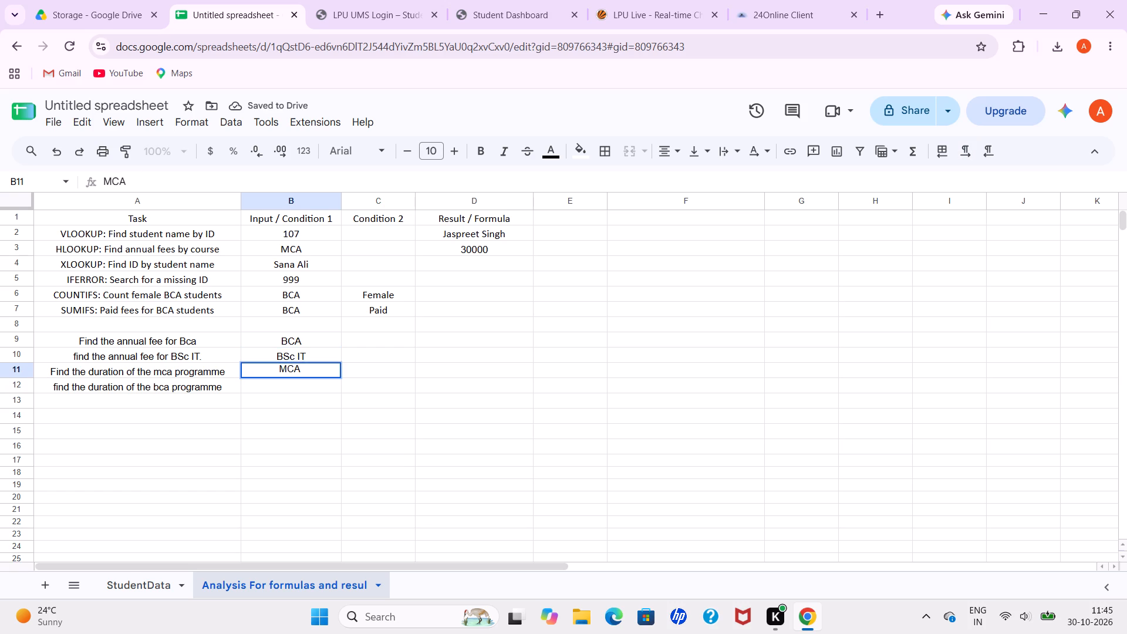
pyautogui.write('PROGRAMME')
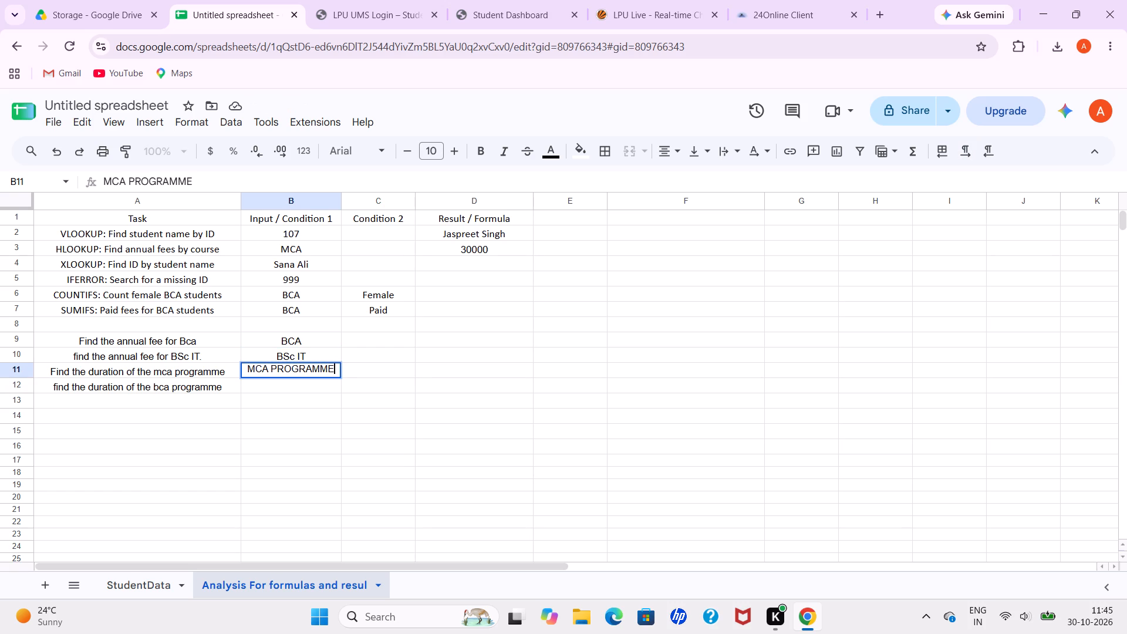
pyautogui.click(253, 379)
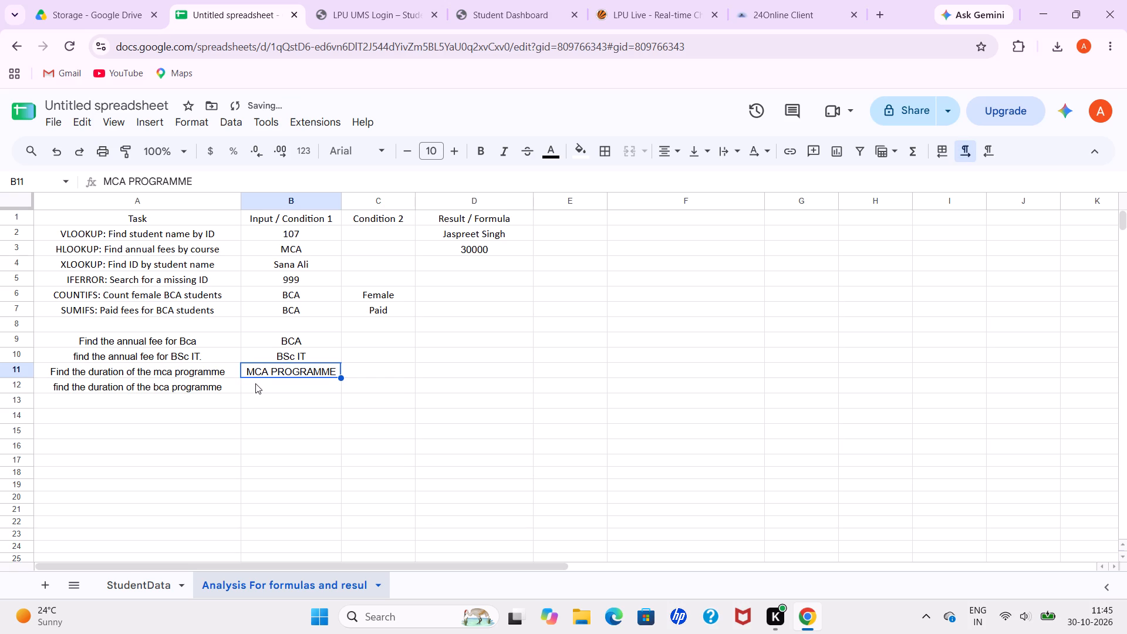
# Enter BCA PROGRAMME as the input condition in cell B12, beside the bca duration task.
pyautogui.click(255, 383)
pyautogui.write('BCA')
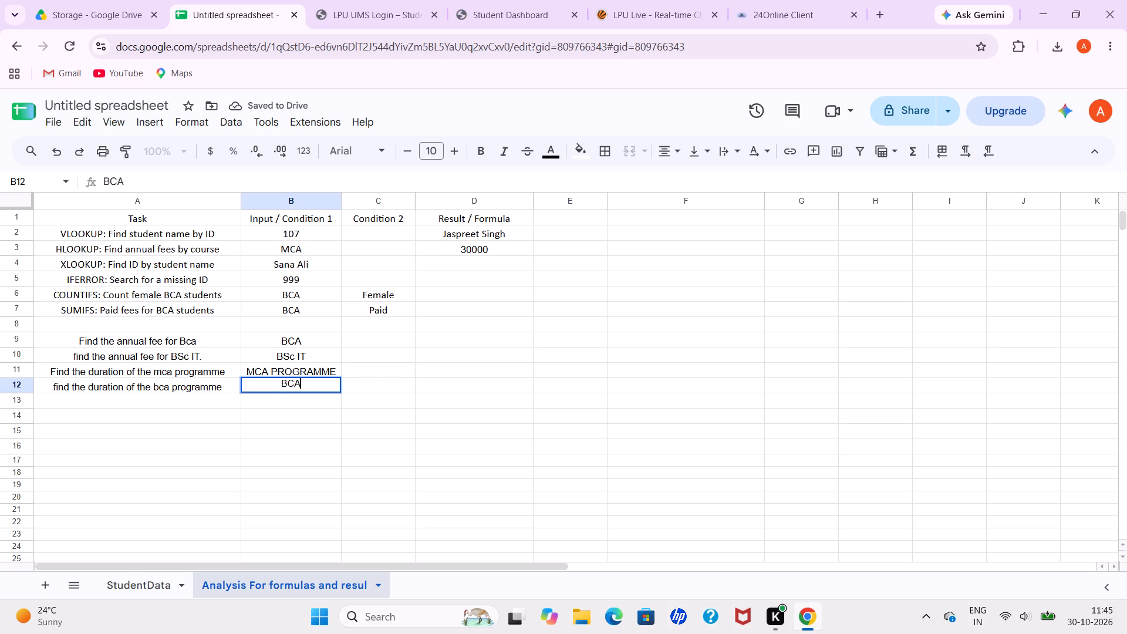
pyautogui.press('space')
pyautogui.press('p')
pyautogui.write('ROGRAMME')
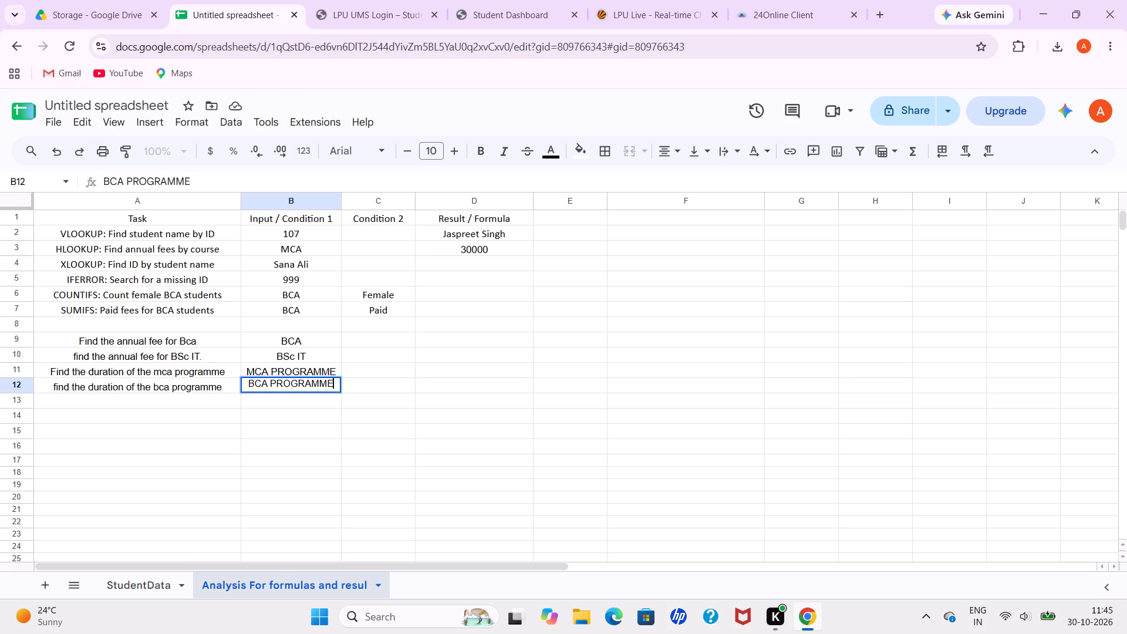
pyautogui.click(291, 413)
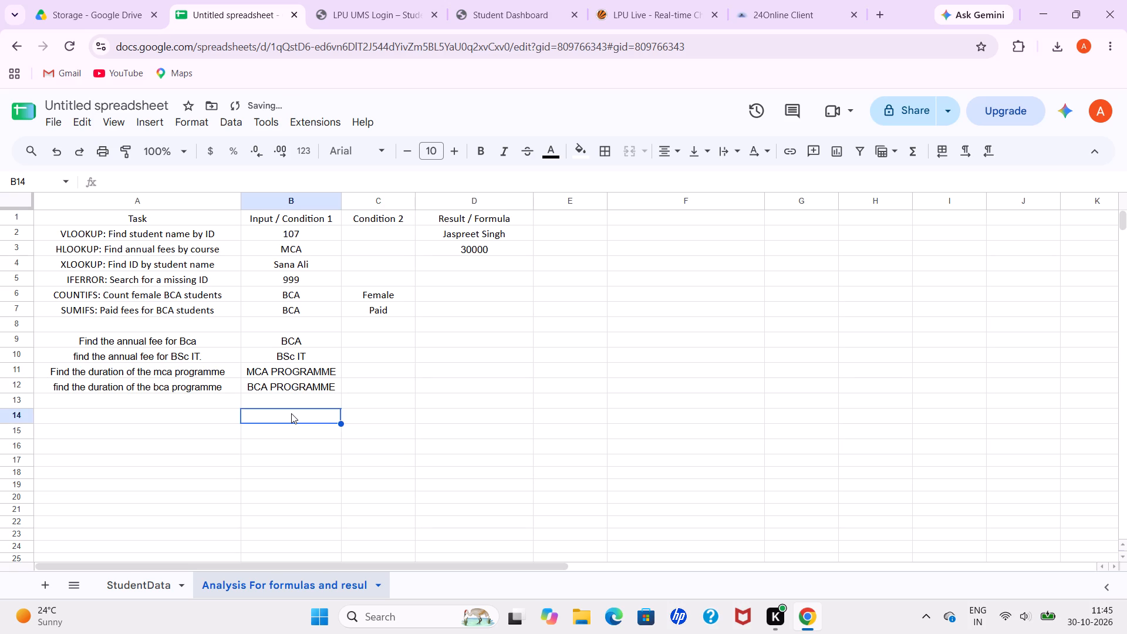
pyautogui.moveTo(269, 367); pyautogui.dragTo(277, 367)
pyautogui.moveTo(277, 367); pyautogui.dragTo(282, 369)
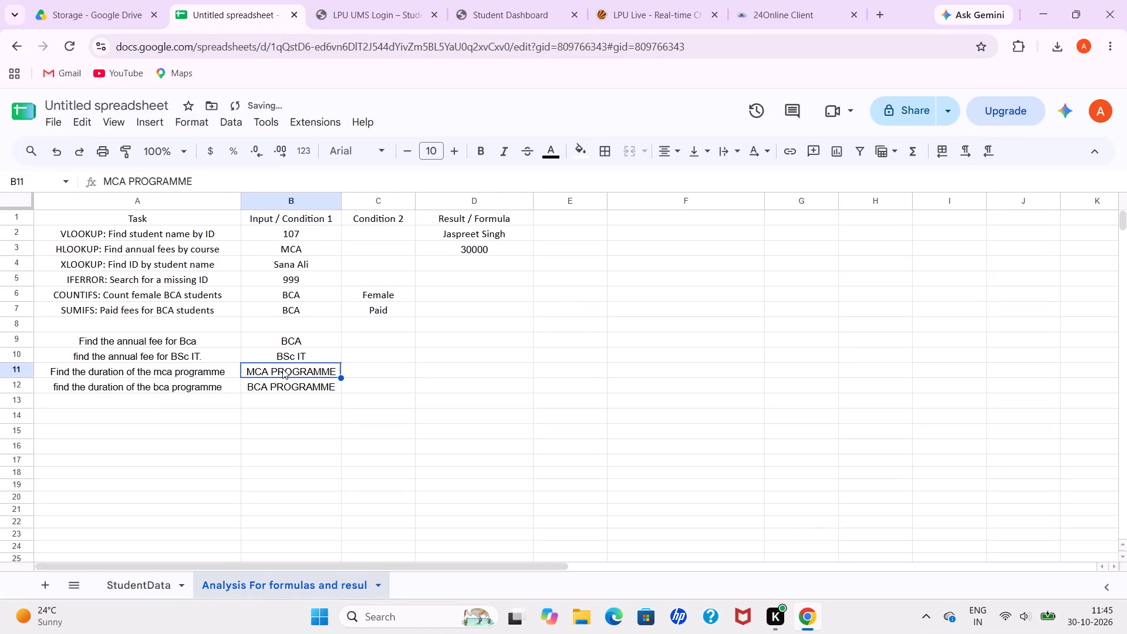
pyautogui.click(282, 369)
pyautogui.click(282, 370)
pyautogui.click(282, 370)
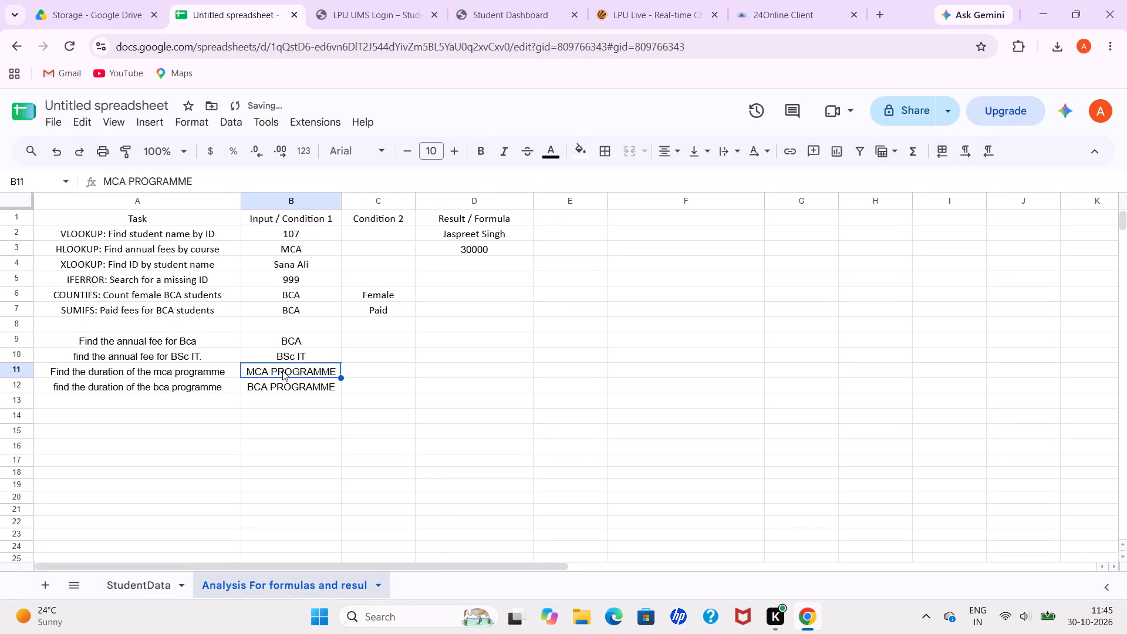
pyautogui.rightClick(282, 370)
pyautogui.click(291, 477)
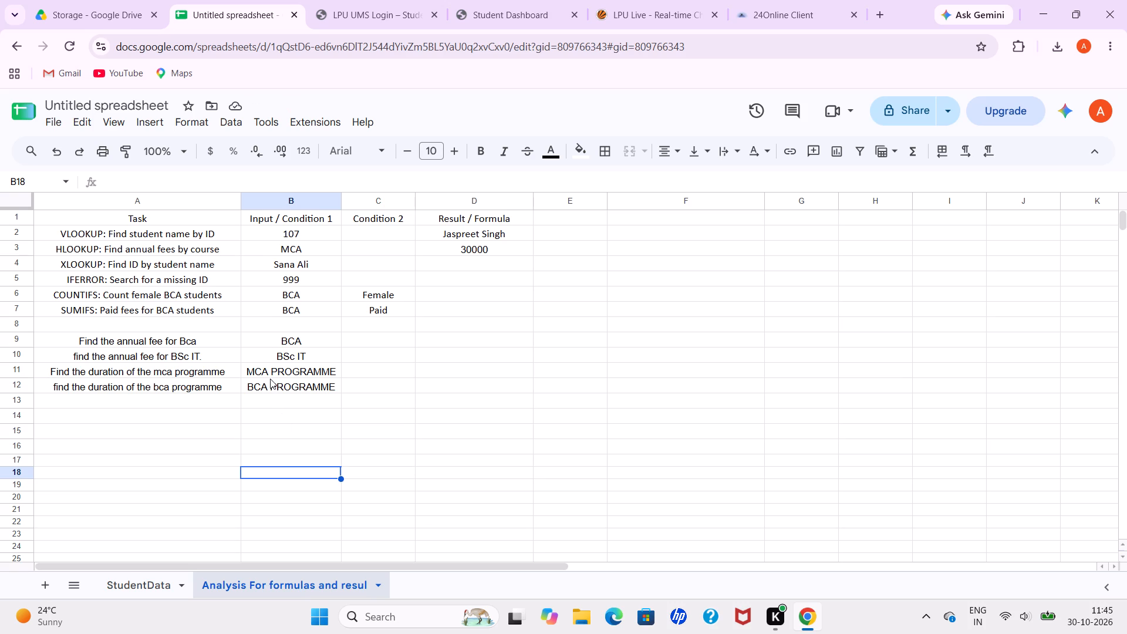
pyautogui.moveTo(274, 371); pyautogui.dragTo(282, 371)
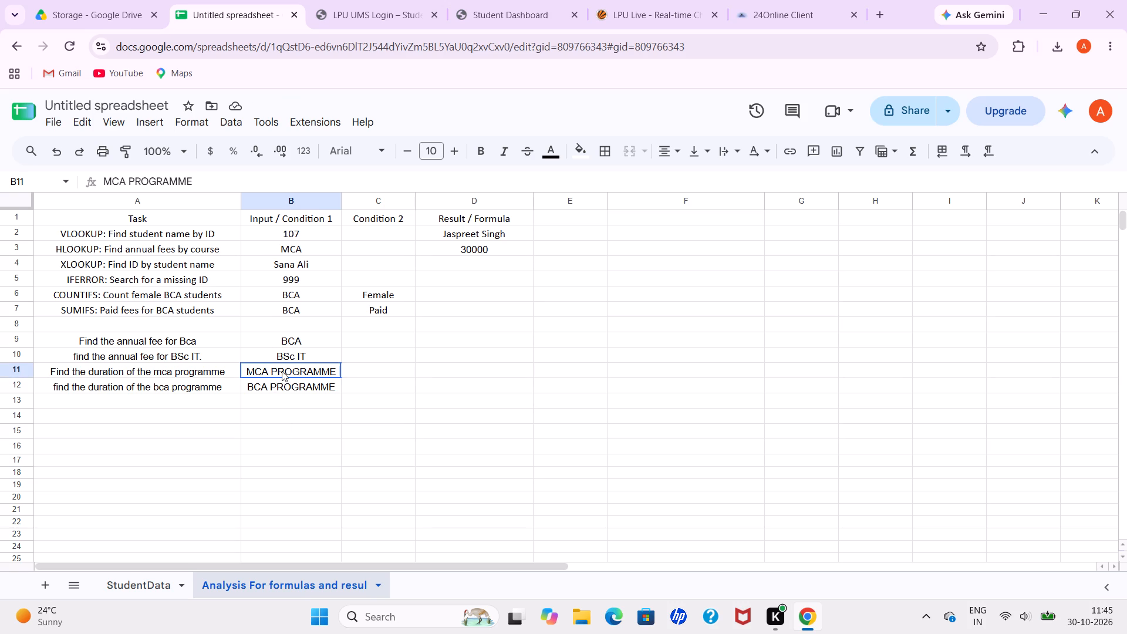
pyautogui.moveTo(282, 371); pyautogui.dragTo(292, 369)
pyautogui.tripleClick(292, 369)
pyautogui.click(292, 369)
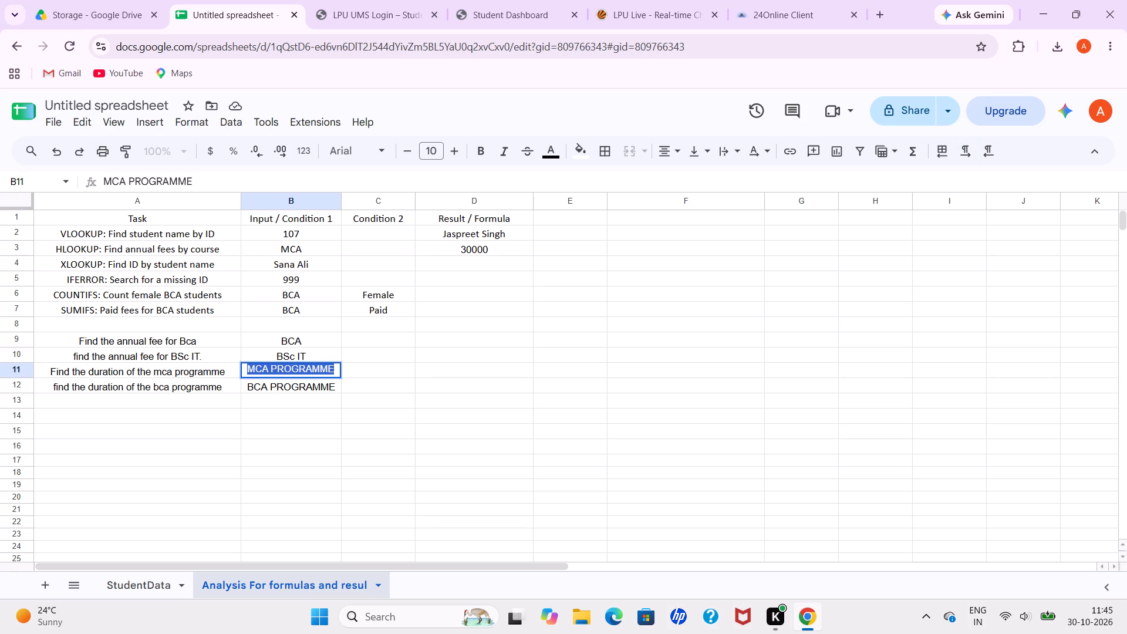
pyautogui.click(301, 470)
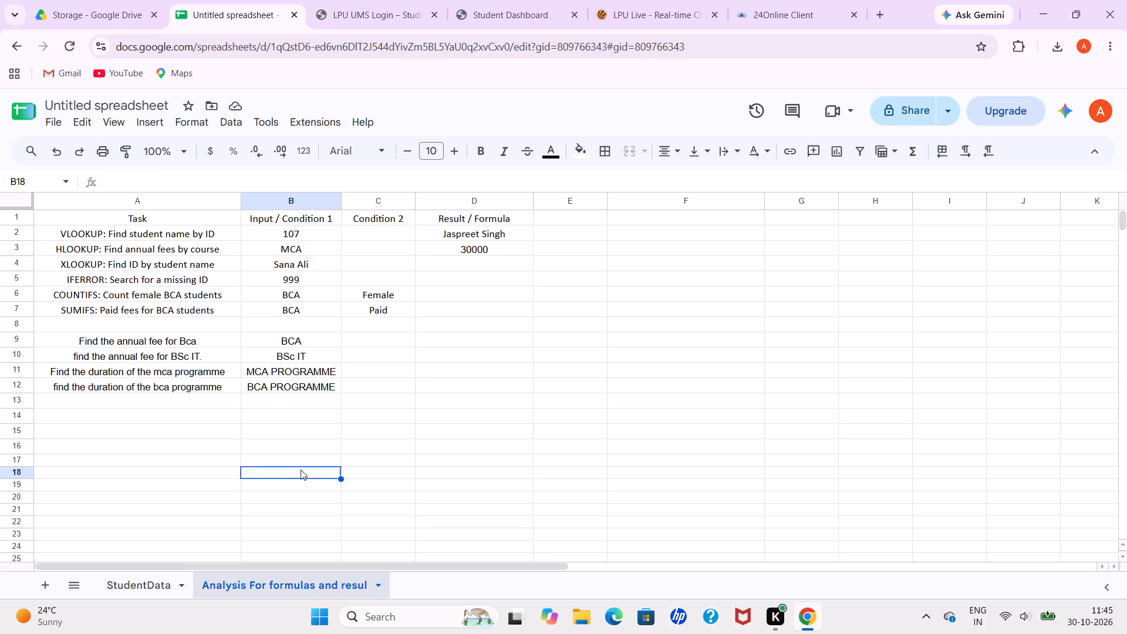